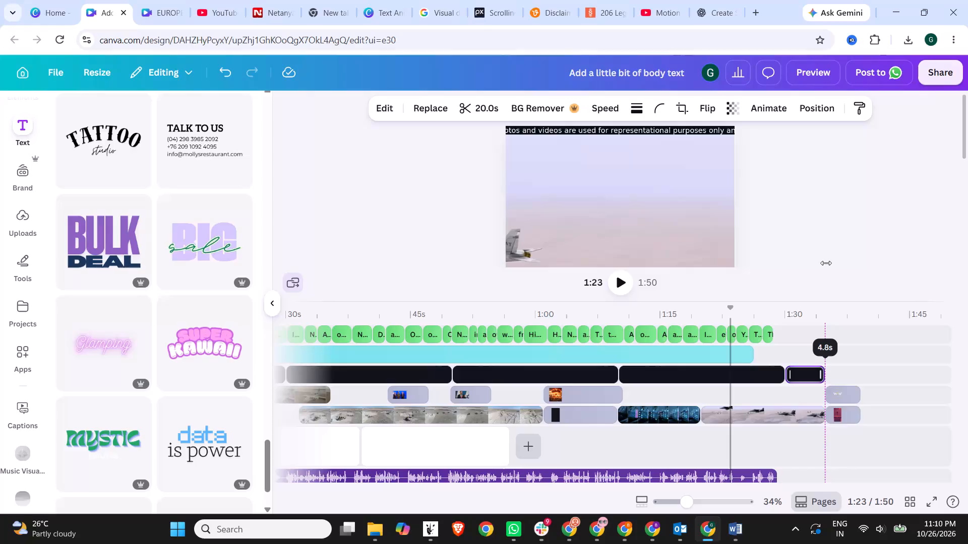
Finish trimming the last black strip to 4.8 seconds, ending level with the jet footage.
left_click(826, 263)
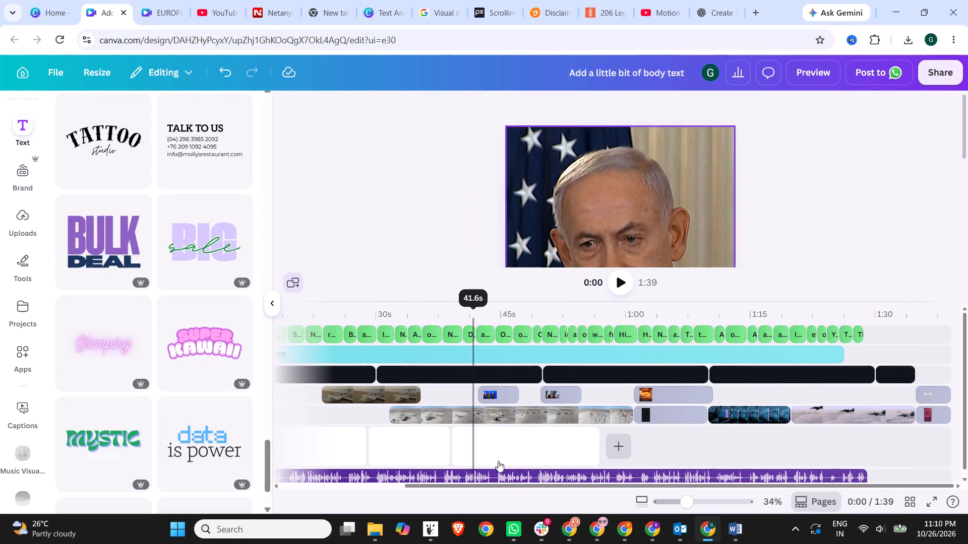
Move the 12.3-second sea footage earlier on its track, starting at about 13 s where the clip on the track below ends.
left_click_drag(542, 485, 310, 487)
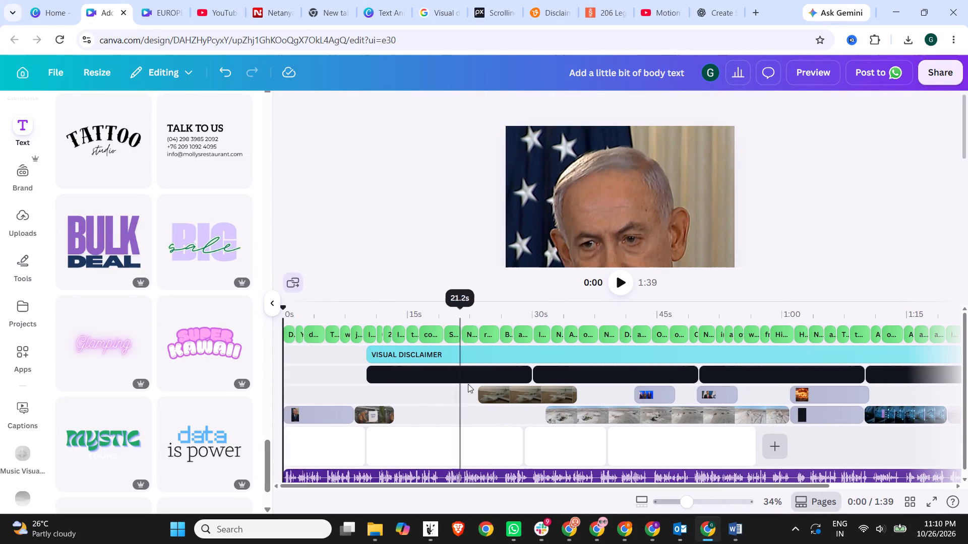
left_click(504, 387)
left_click_drag(536, 389, 439, 389)
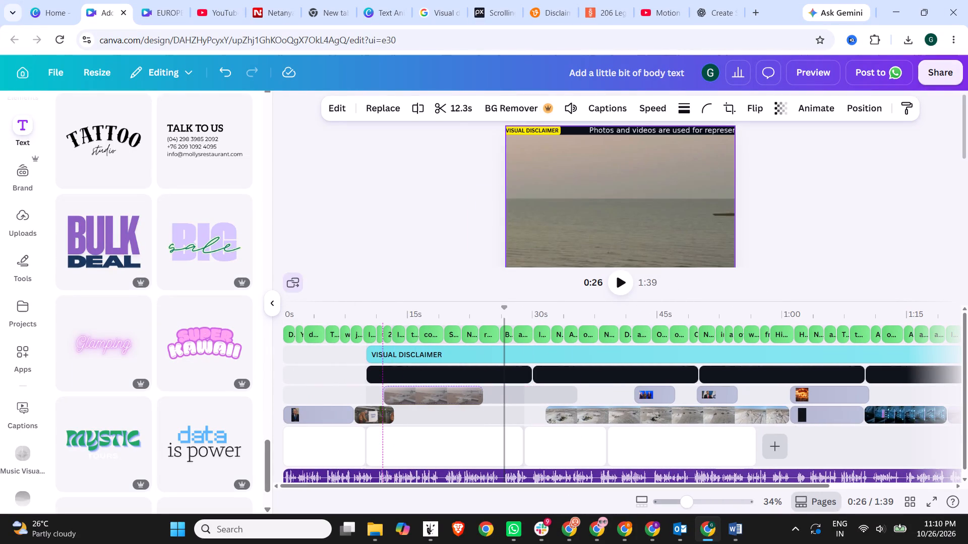
left_click_drag(439, 389, 453, 388)
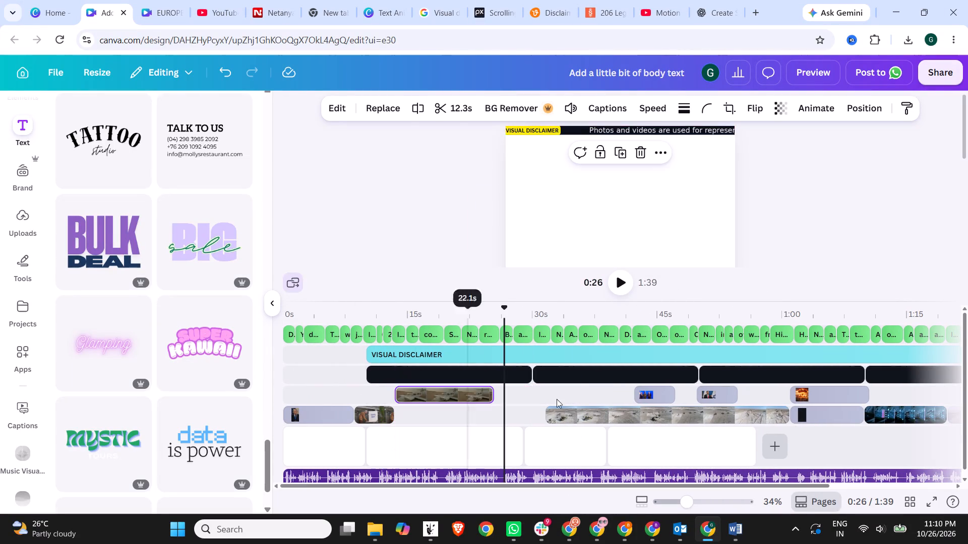
Move the 29.3-second desert footage earlier on its track, starting at about 25 s where the sea footage ends.
left_click(610, 413)
left_click_drag(675, 415, 644, 415)
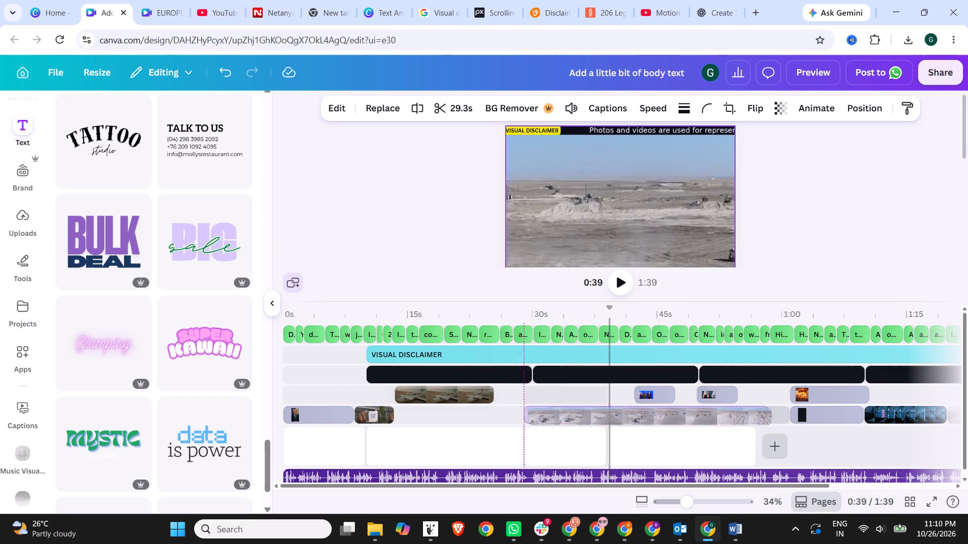
left_click_drag(644, 415, 625, 413)
Preview the video around 11.9 s and from 4.9 s to check the opening clips.
left_click(383, 314)
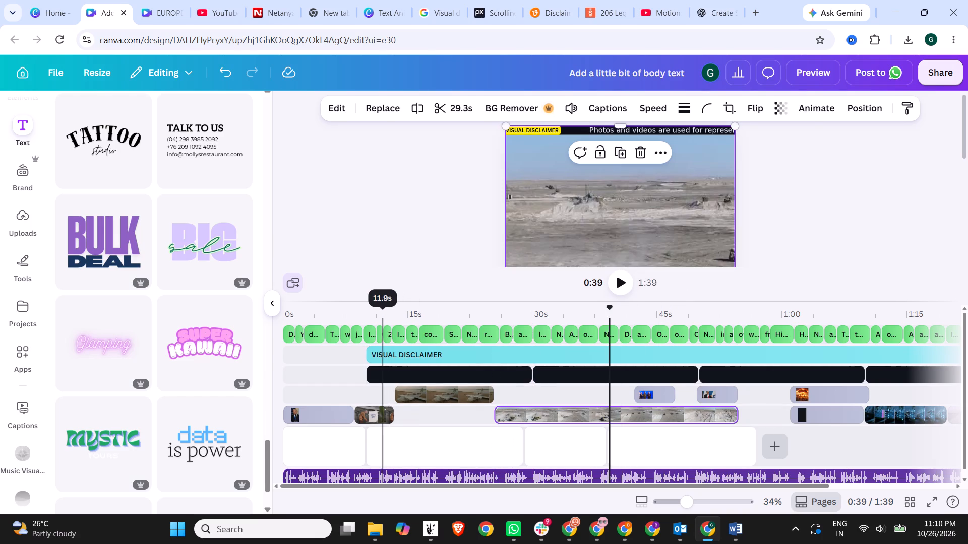
left_click(620, 283)
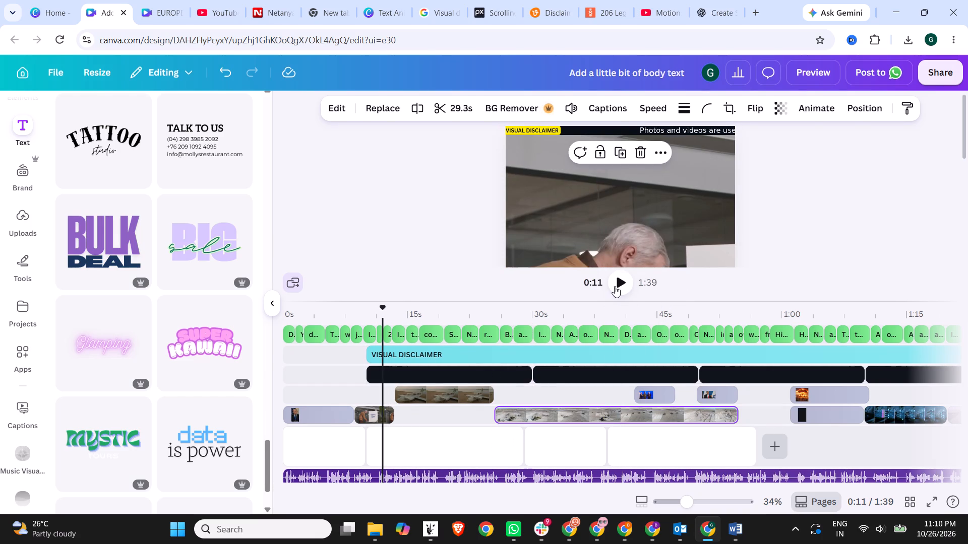
left_click(627, 281)
left_click(324, 313)
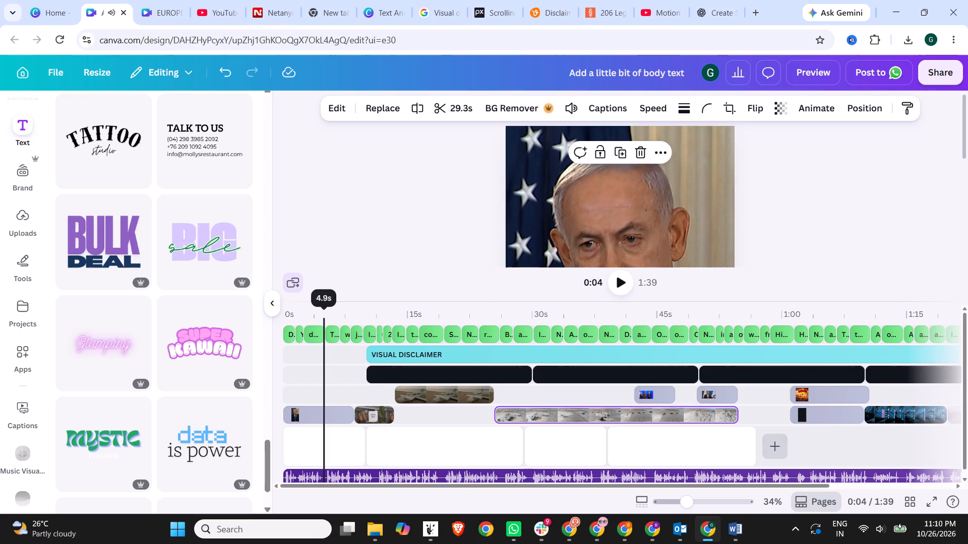
left_click(617, 287)
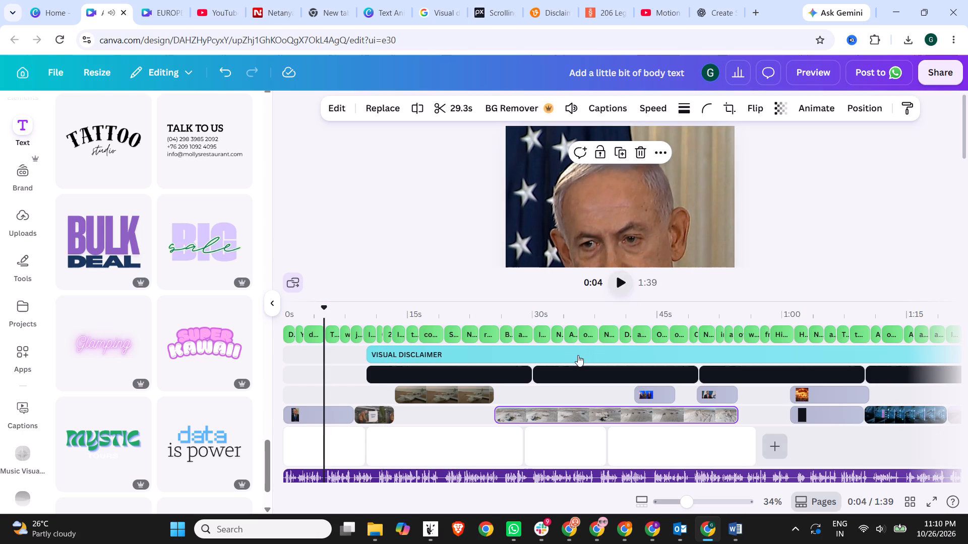
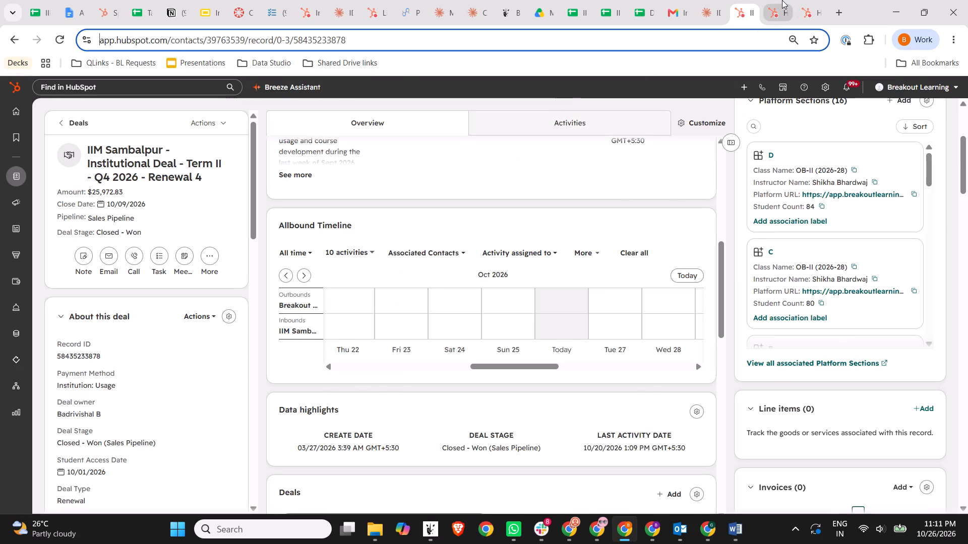
Search the HubSpot records for IIM Sambalpur from the already open HubSpot home page, leaving the Renewal 4 deal page open.
left_click(782, 0)
left_click(187, 89)
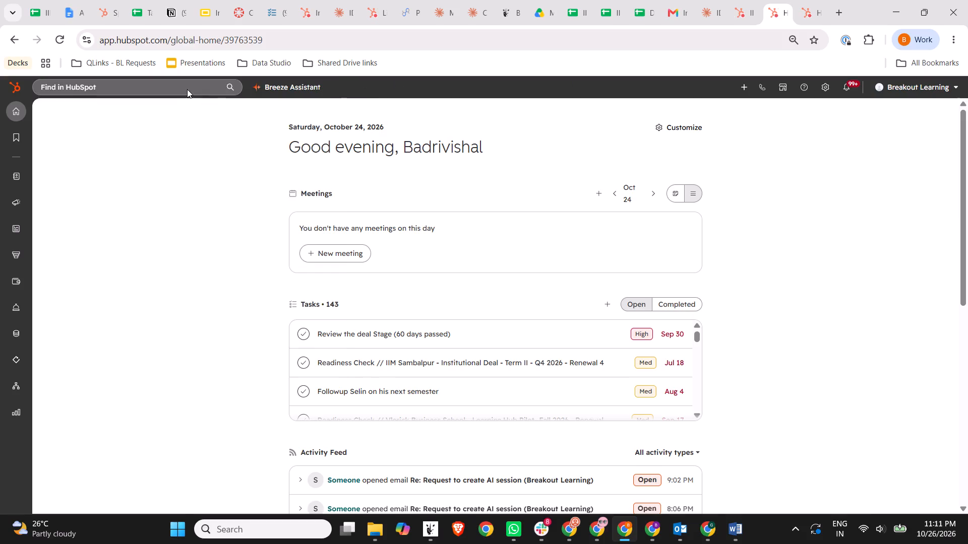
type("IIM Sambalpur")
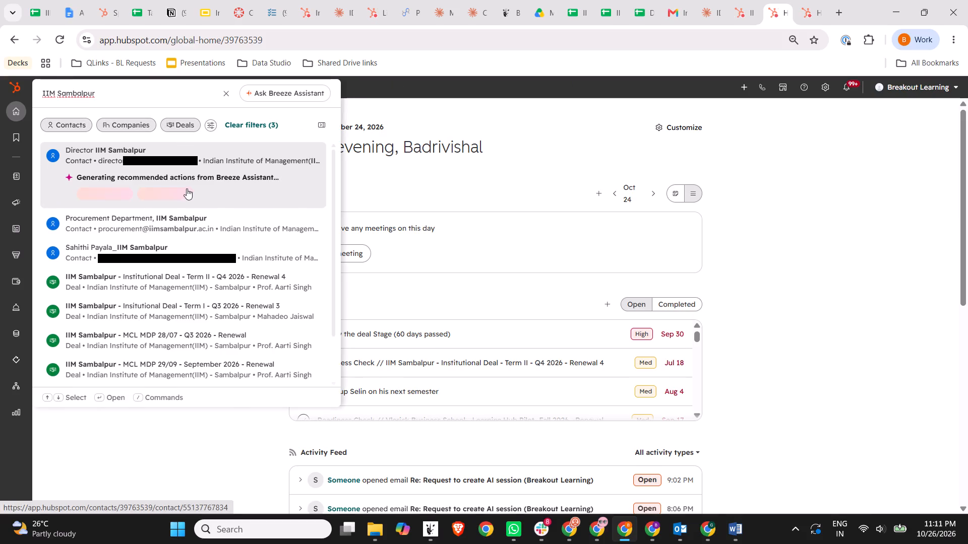
Open the deal "IIM Sambalpur - Insitutional Deal - Term I - Q3 2026 - Renewal 3" from the HubSpot search results.
left_click(229, 305)
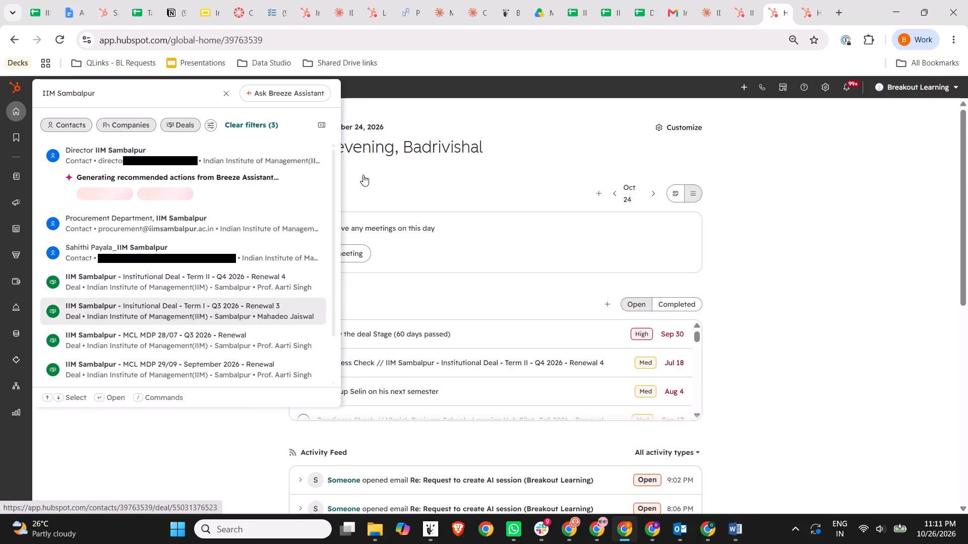
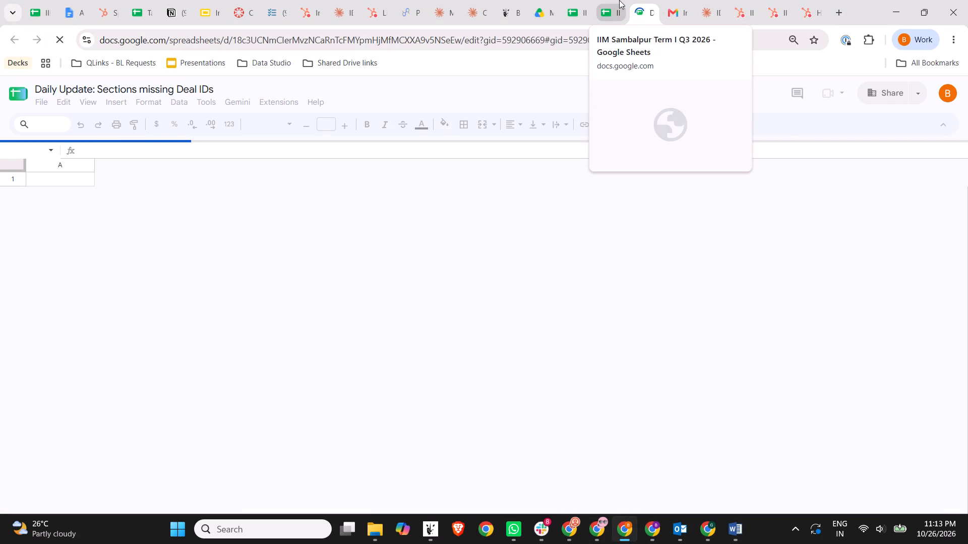
left_click(619, 0)
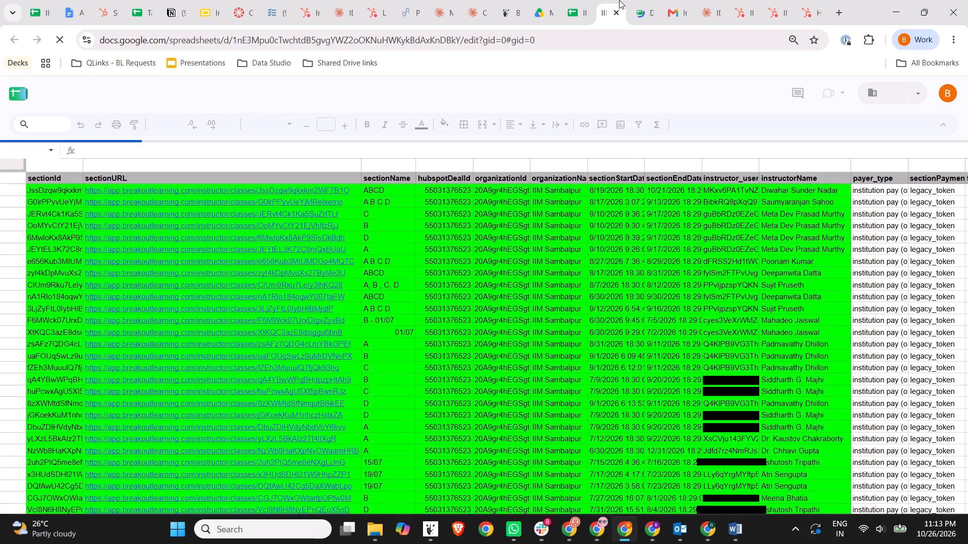
scroll(471, 342, "down", 13)
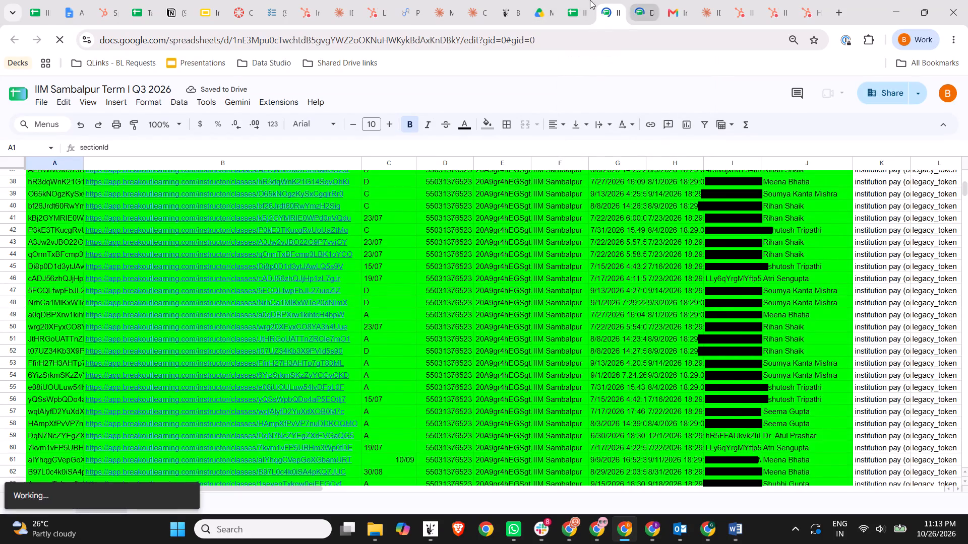
left_click(573, 0)
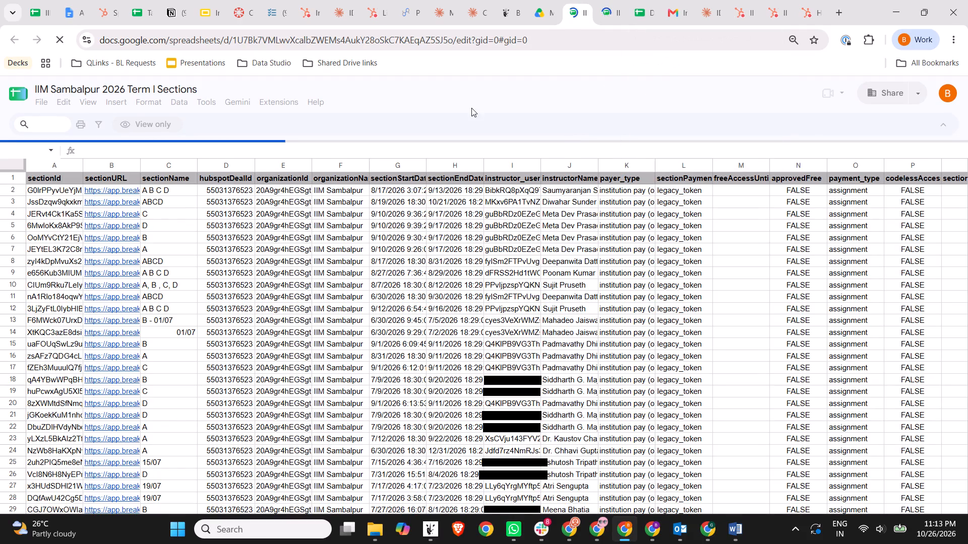
Examine the "2026 - Term 1 Final" sheet of IIM-Sambalpur 2026-27 Usage down to its licence and usage amount totals.
left_click(38, 0)
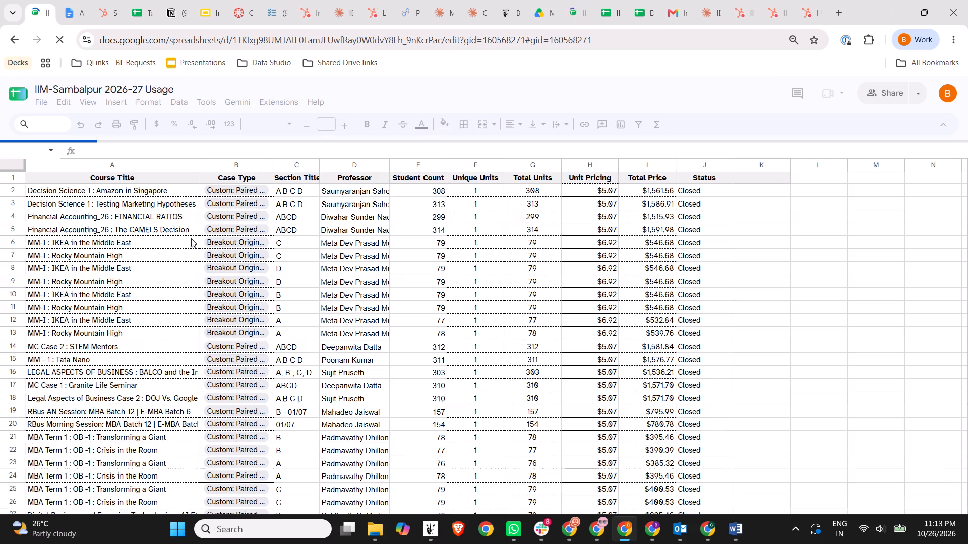
scroll(217, 288, "down", 5)
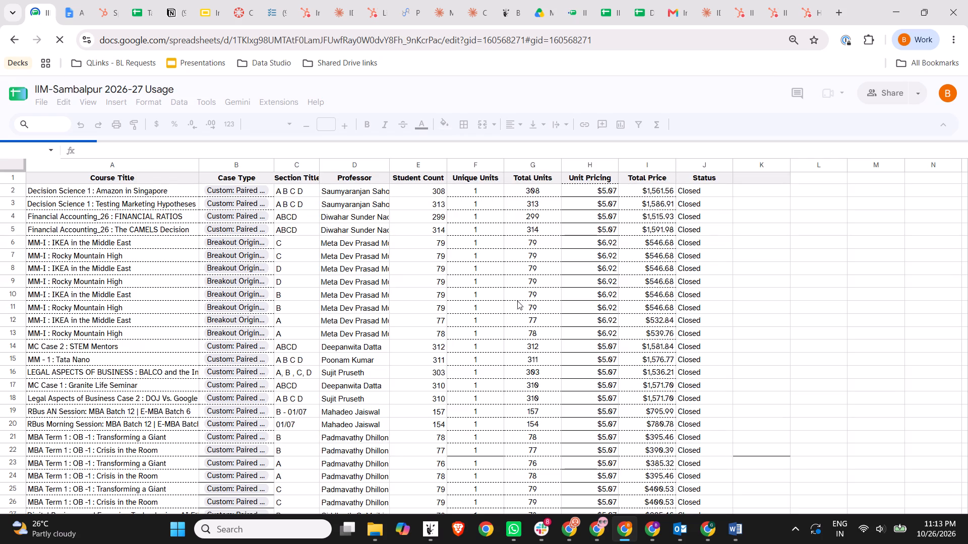
scroll(577, 323, "down", 5)
scroll(375, 313, "down", 2)
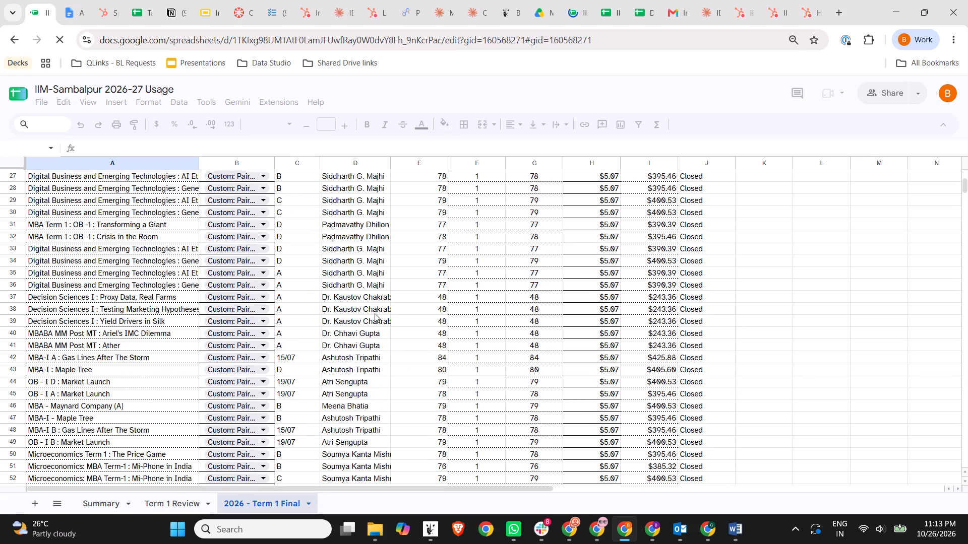
scroll(375, 313, "down", 2)
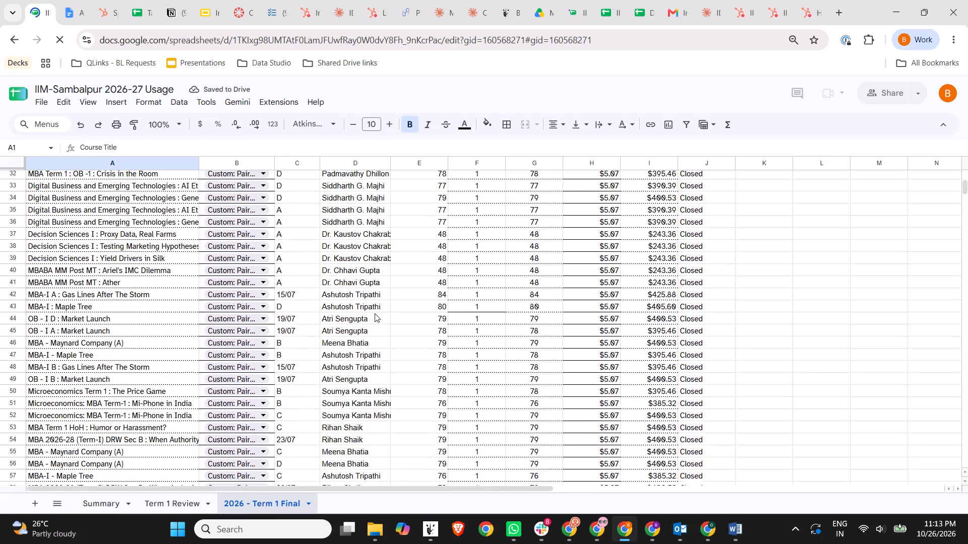
scroll(375, 313, "down", 8)
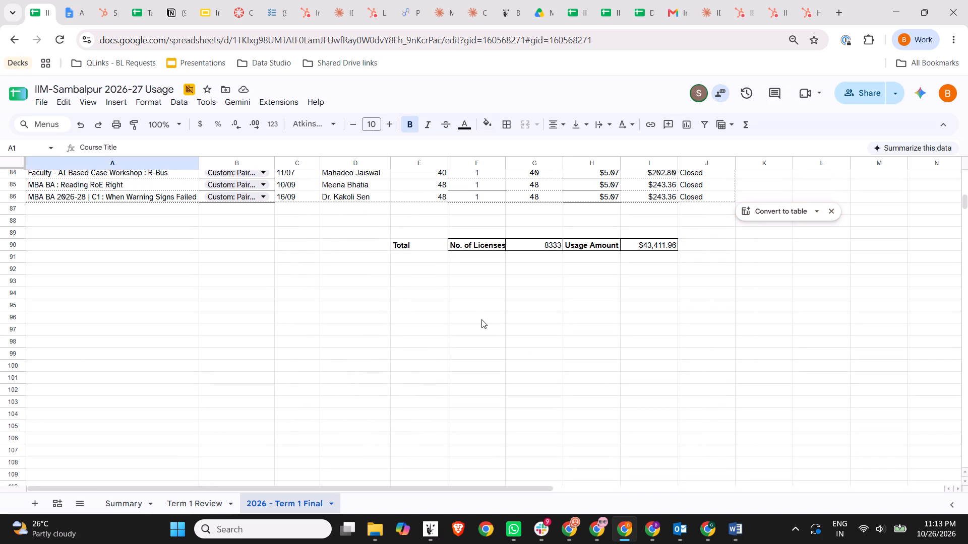
scroll(481, 319, "up", 3)
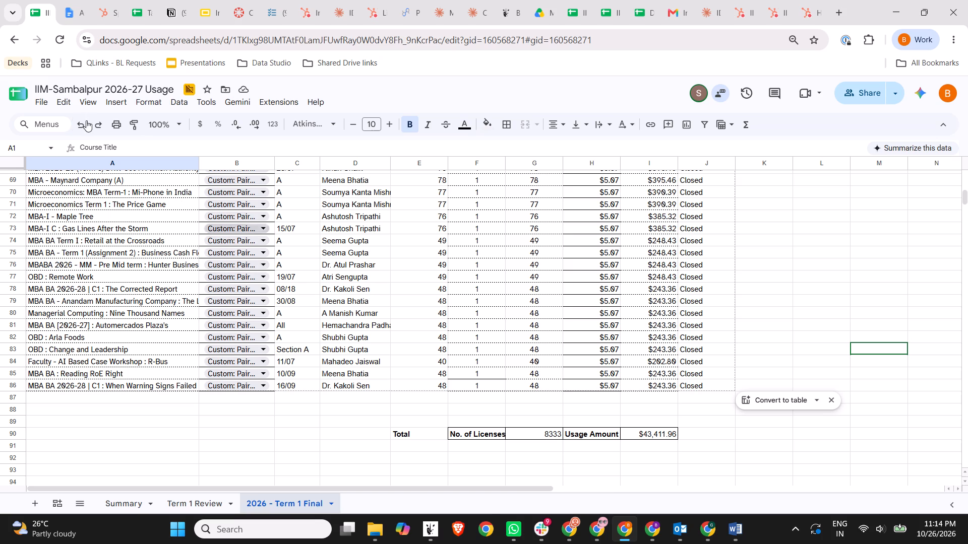
Return to the IIM Sambalpur Term I Q3 2026 Renewal 3 deal in HubSpot and open its line items for editing.
left_click(737, 0)
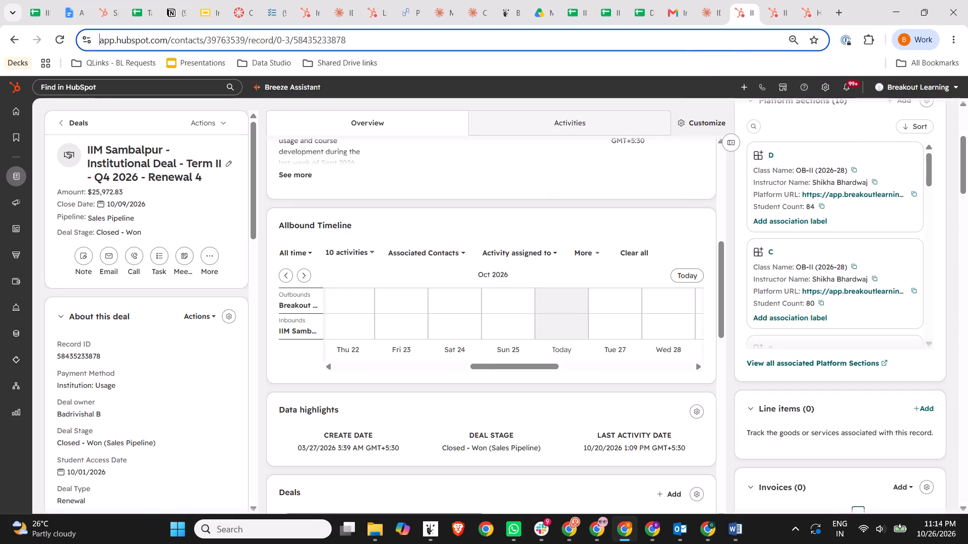
left_click(757, 0)
left_click(765, 0)
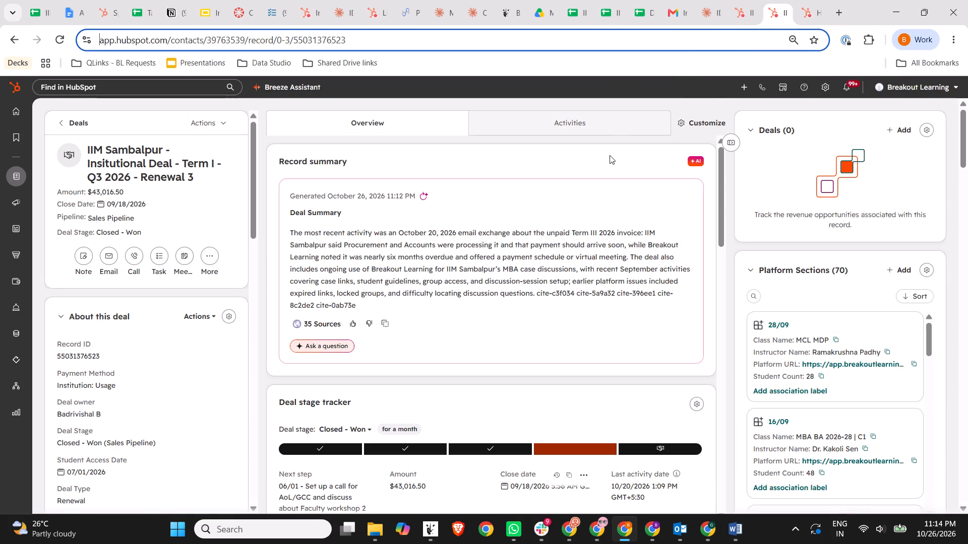
scroll(797, 358, "down", 3)
scroll(745, 395, "down", 5)
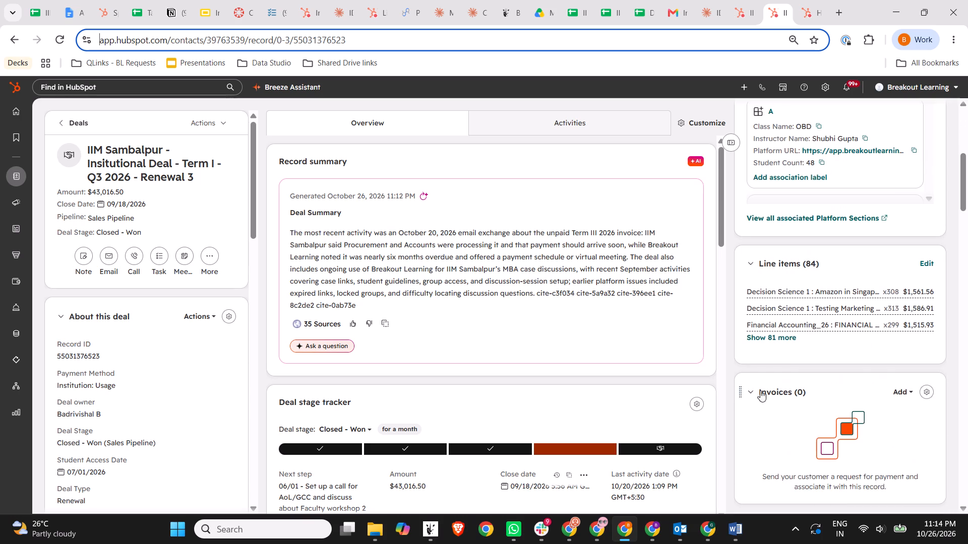
left_click(927, 264)
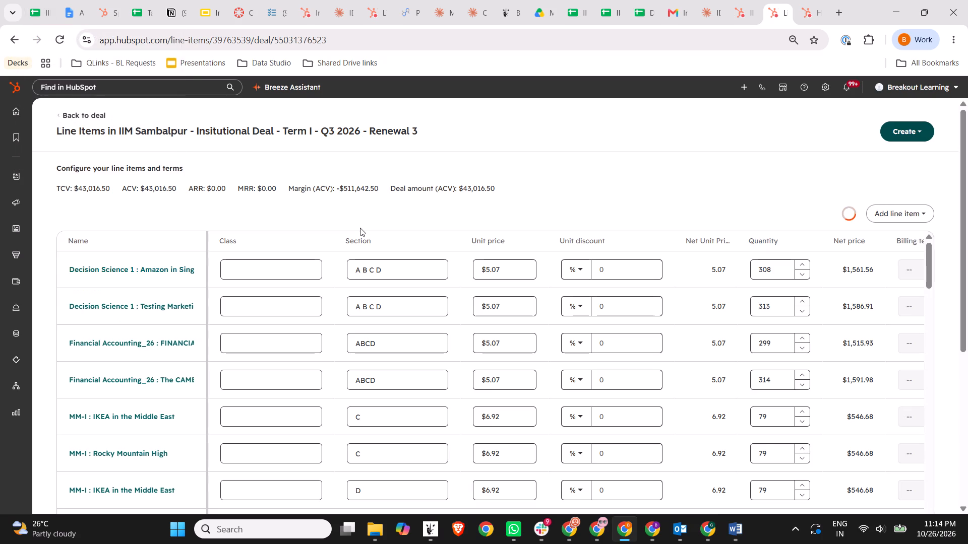
Examine the Term I deal's line items, checking their sections, unit prices, quantities and net prices.
scroll(360, 228, "down", 3)
scroll(378, 247, "up", 1)
scroll(470, 266, "up", 1)
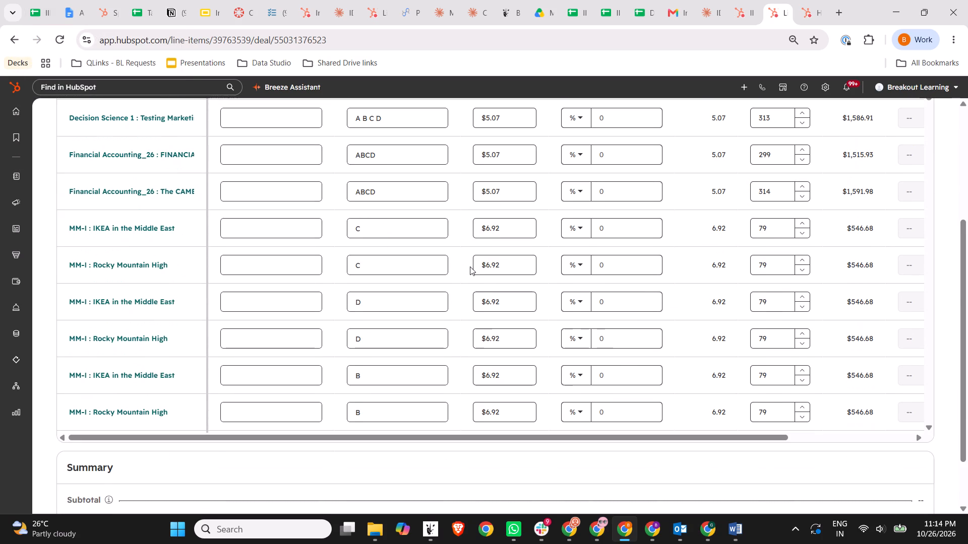
scroll(295, 245, "up", 1)
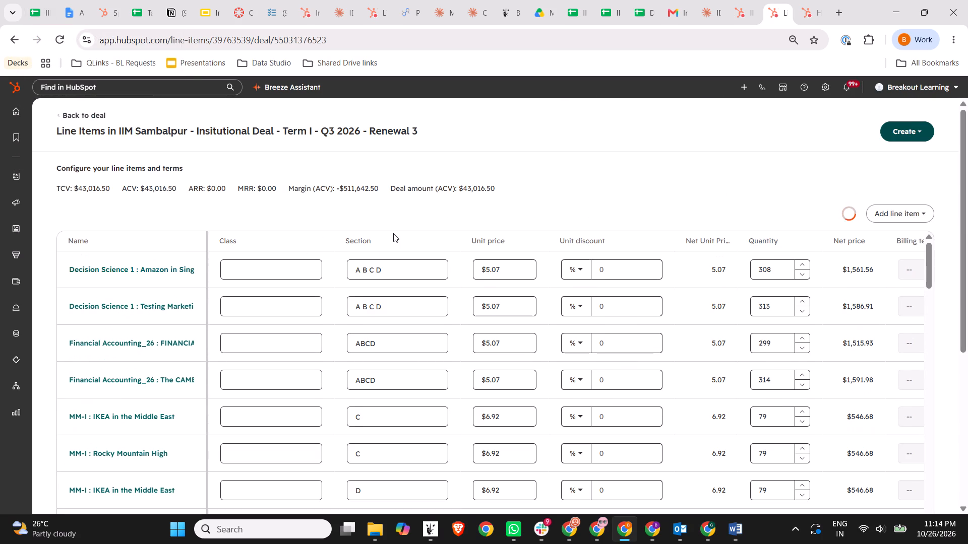
scroll(418, 257, "down", 1)
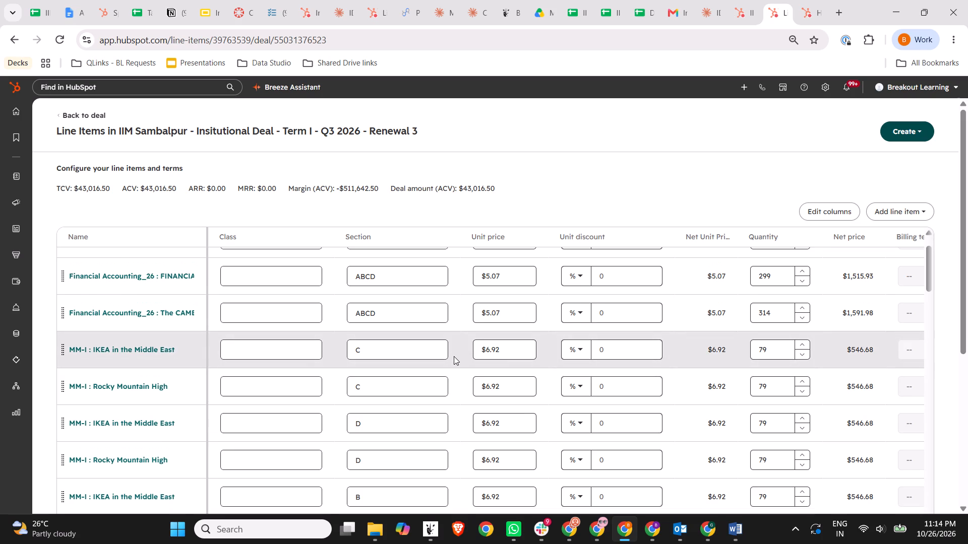
scroll(471, 419, "down", 1)
scroll(486, 468, "down", 1)
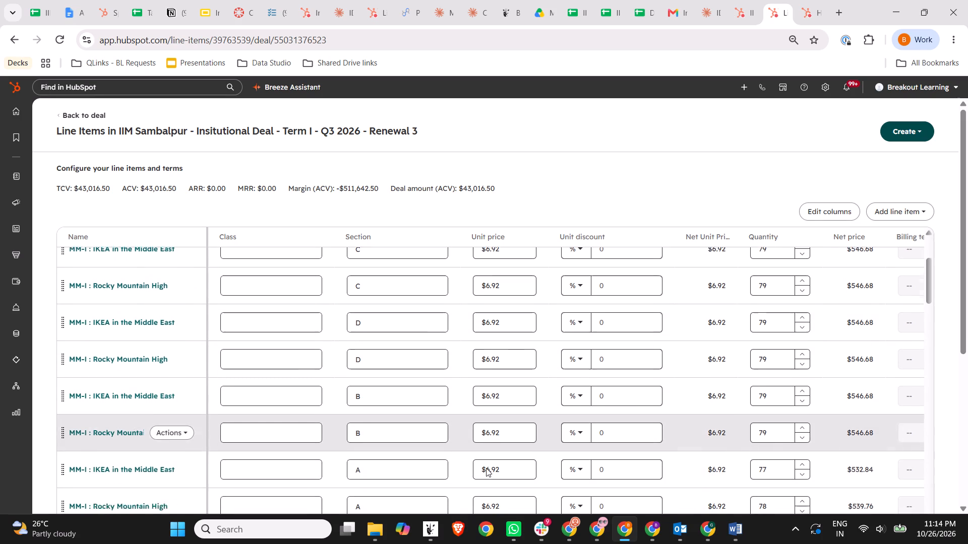
scroll(486, 468, "down", 1)
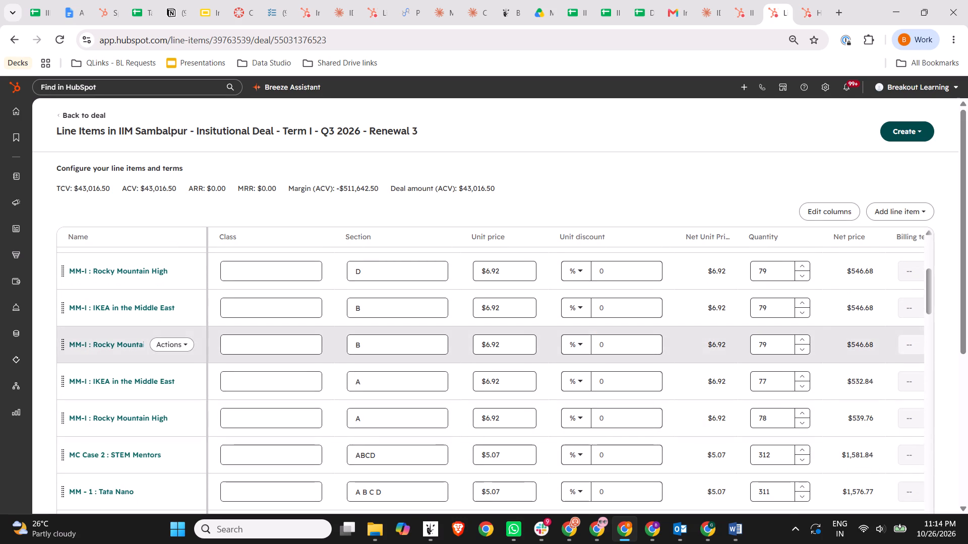
scroll(382, 350, "up", 14)
Return to the top of the IIM-Sambalpur 2026-27 Usage sheet and detach the spreadsheet into its own browser window.
left_click(39, 0)
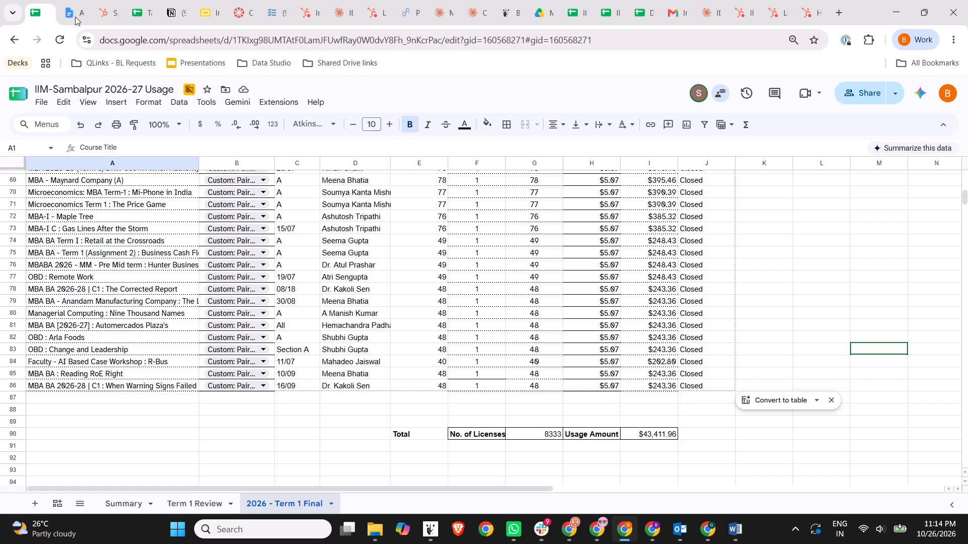
scroll(343, 300, "up", 20)
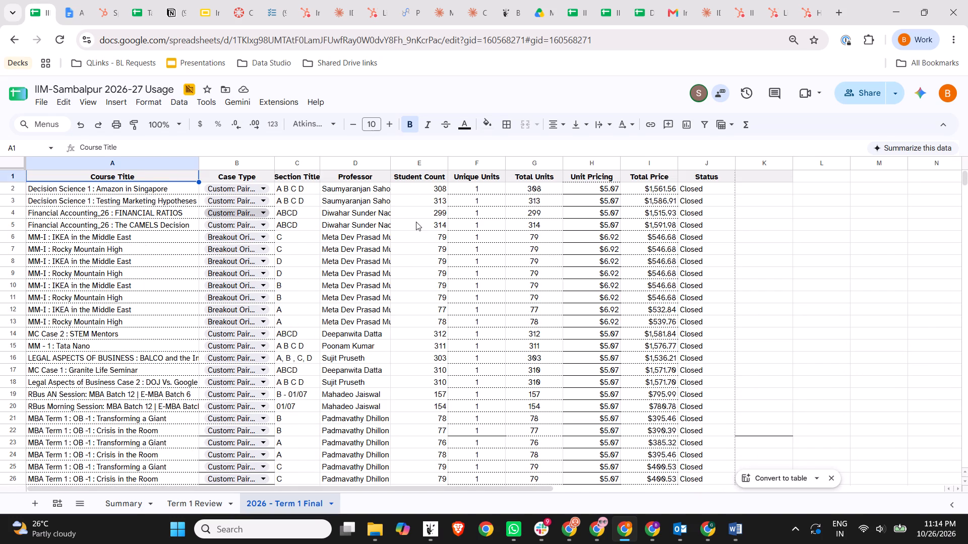
left_click_drag(36, 15, 38, 19)
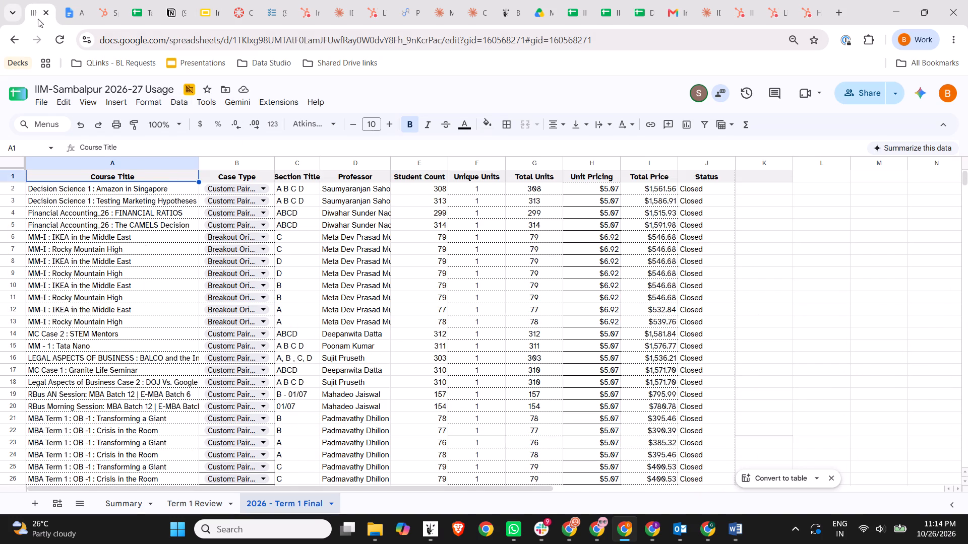
left_click_drag(38, 19, 54, 45)
left_click_drag(54, 45, 54, 33)
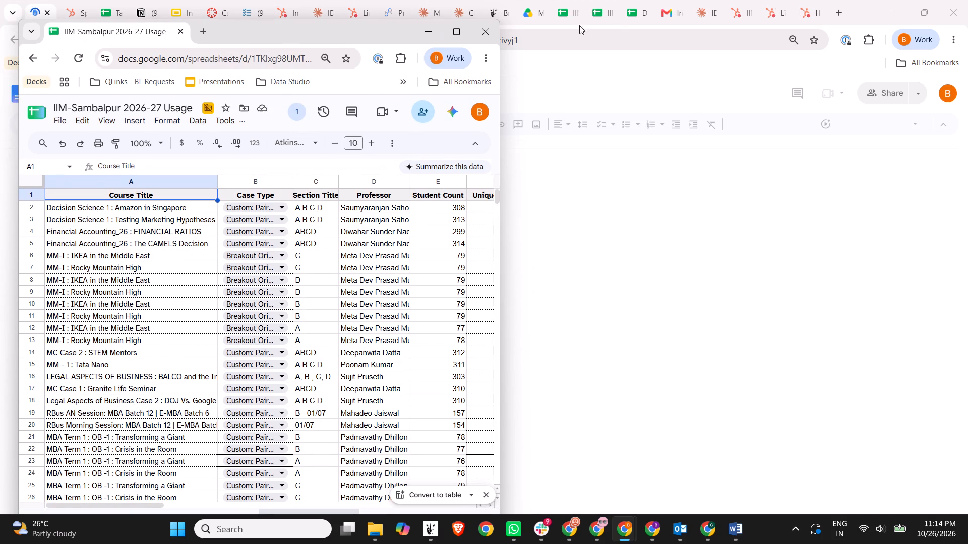
Detach the Term I deal's Line Items page into its own window and arrange it beside the IIM-Sambalpur 2026-27 Usage window.
left_click(806, 3)
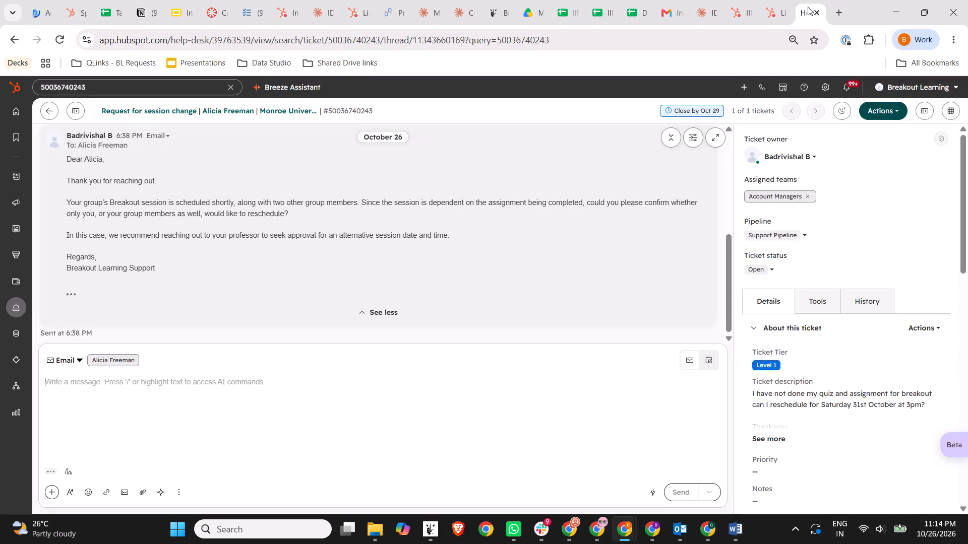
left_click(806, 5)
left_click(741, 0)
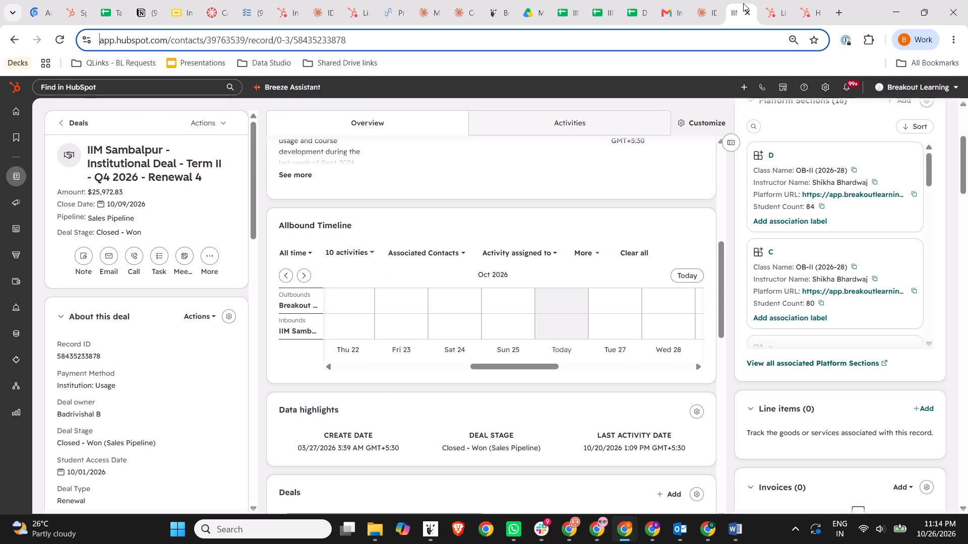
left_click(761, 2)
left_click_drag(769, 6, 768, 39)
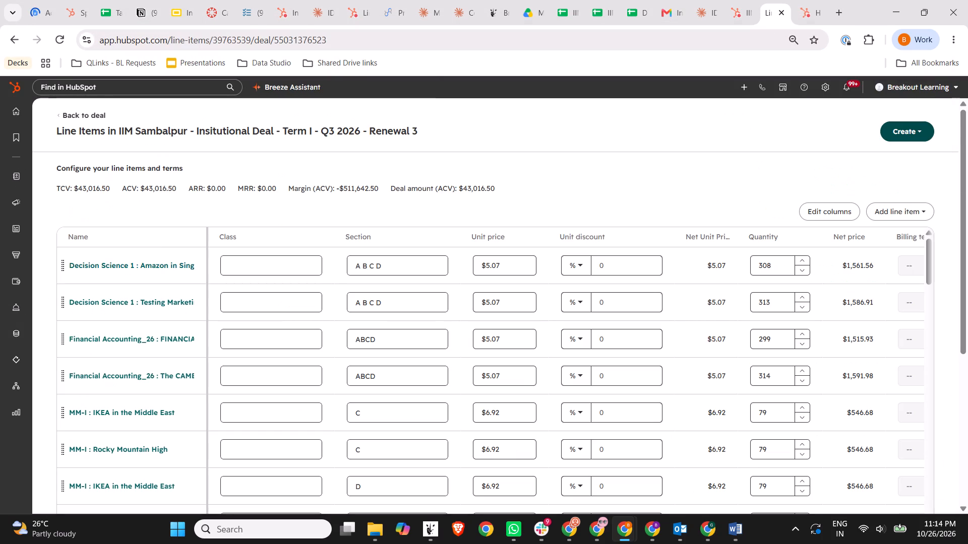
left_click_drag(768, 39, 768, 46)
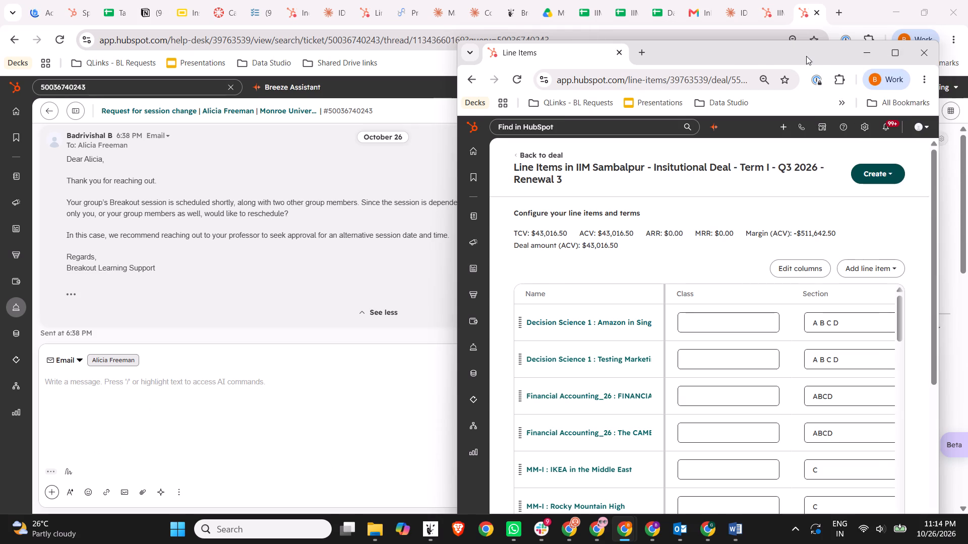
left_click_drag(806, 56, 837, 6)
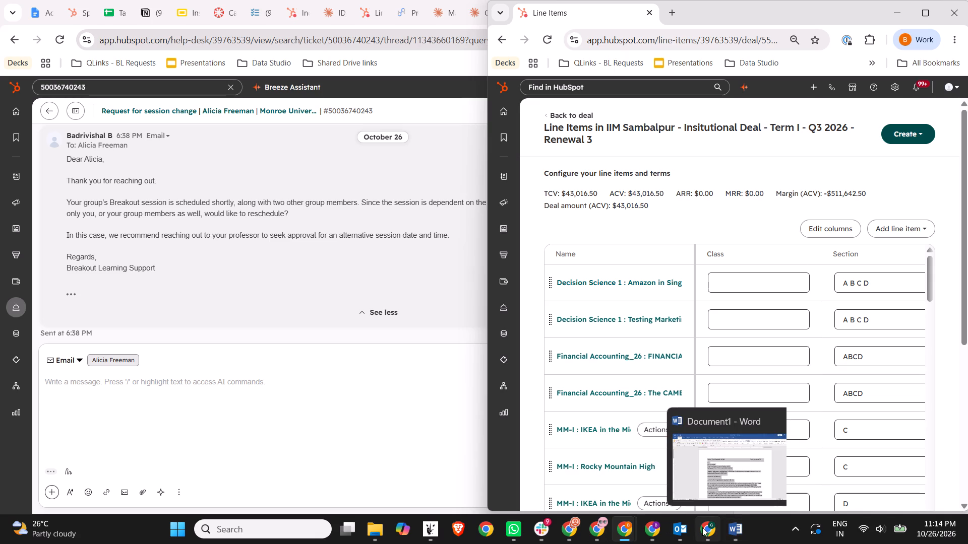
left_click(642, 472)
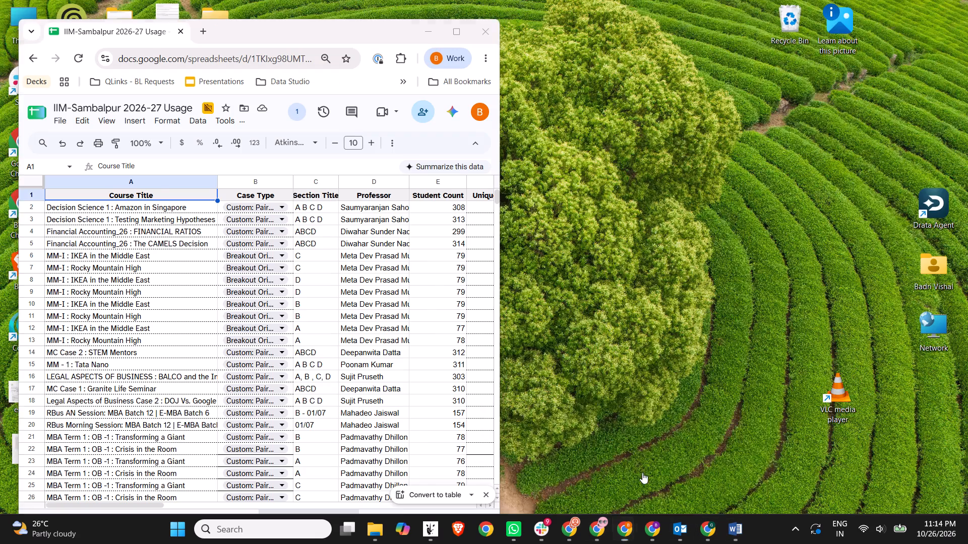
Display the quantity and net price columns of the Term I line items, starting from the first Decision Science 1 item.
scroll(729, 350, "down", 2)
scroll(773, 352, "down", 2)
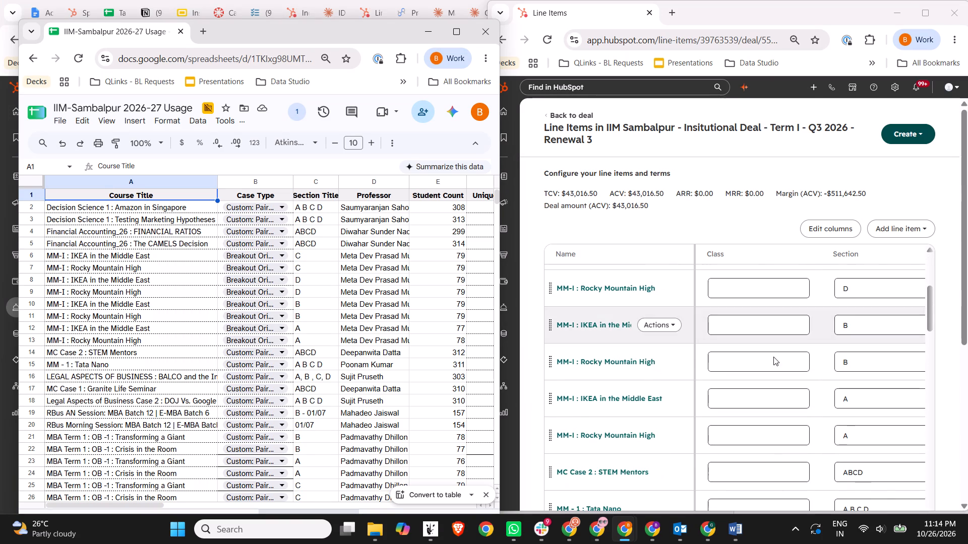
left_click(798, 19)
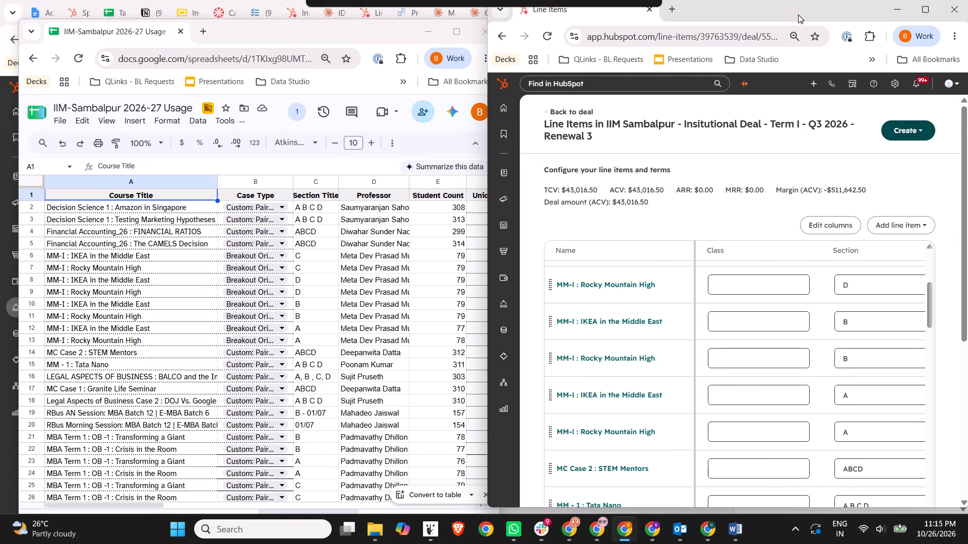
scroll(740, 405, "down", 1)
middle_click(731, 305)
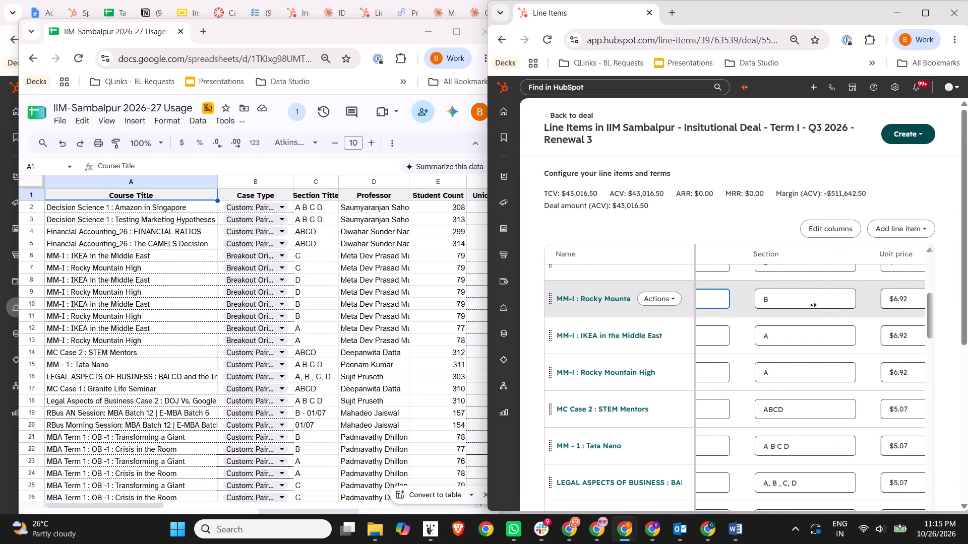
left_click(829, 306)
middle_click(777, 304)
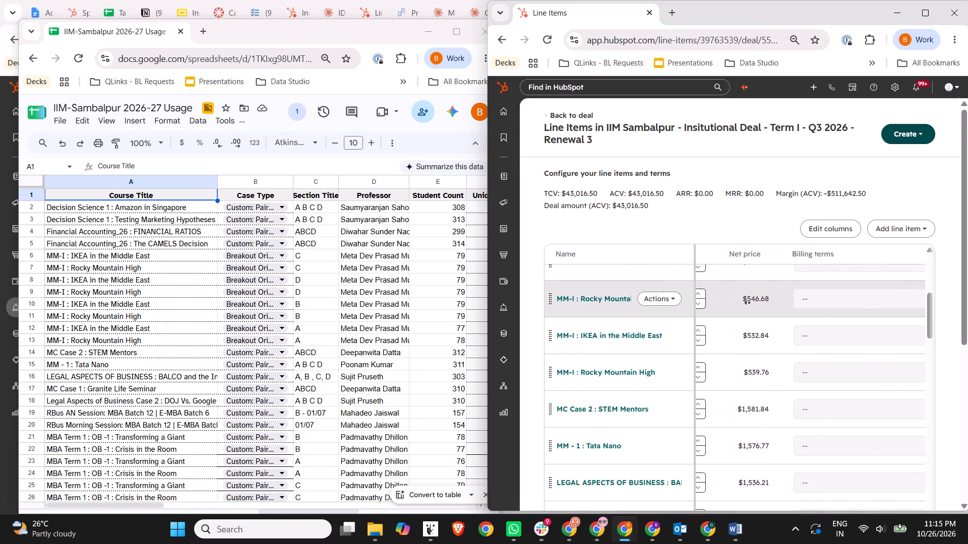
left_click(749, 303)
scroll(758, 303, "up", 10)
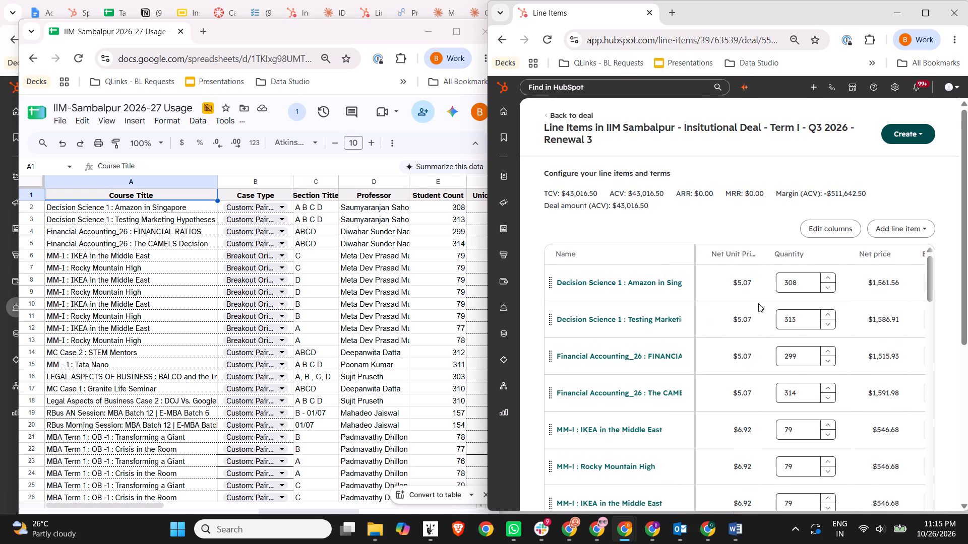
scroll(758, 303, "up", 3)
scroll(385, 286, "up", 1)
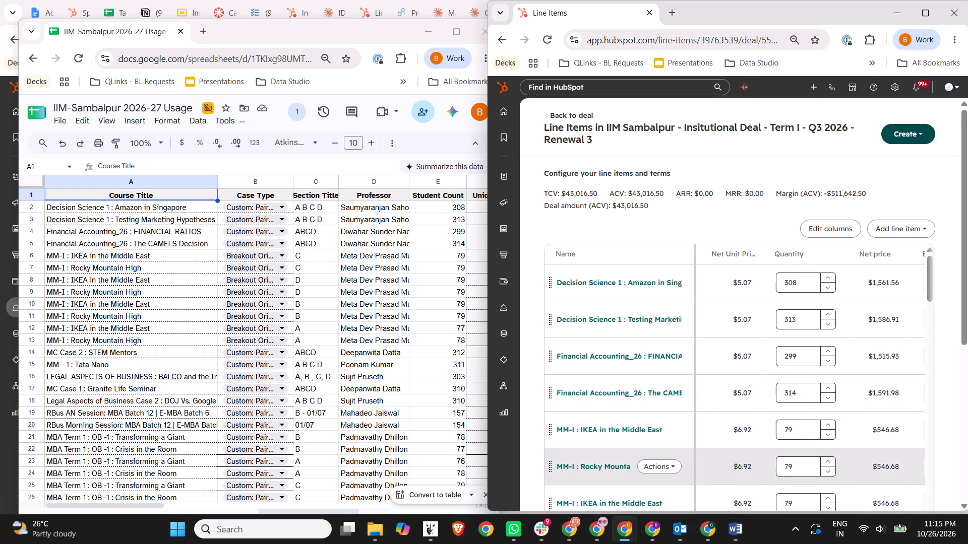
Compare HubSpot quantities with the sheet's student counts from Decision Science 1 through the MBA Term 1 : OB -1 items.
scroll(794, 465, "down", 1)
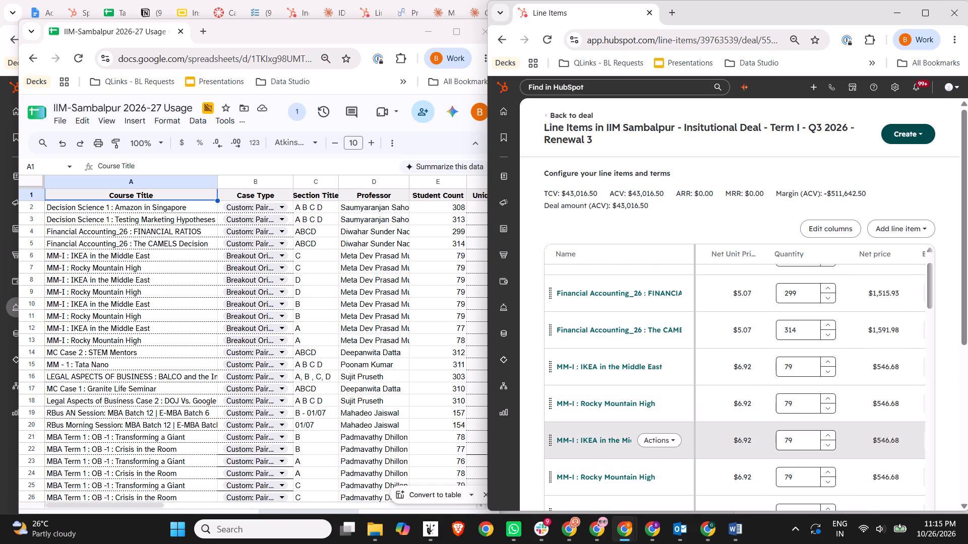
scroll(794, 450, "down", 1)
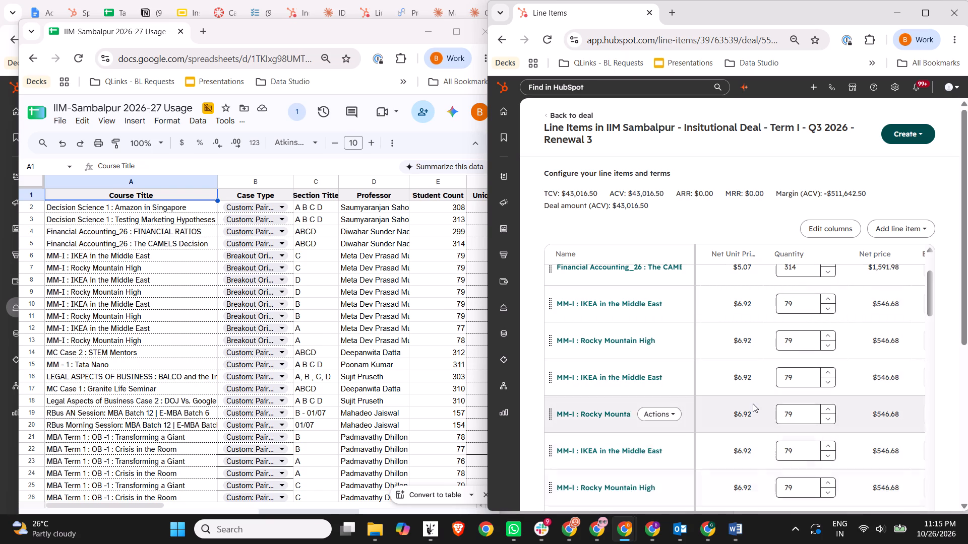
scroll(753, 403, "down", 2)
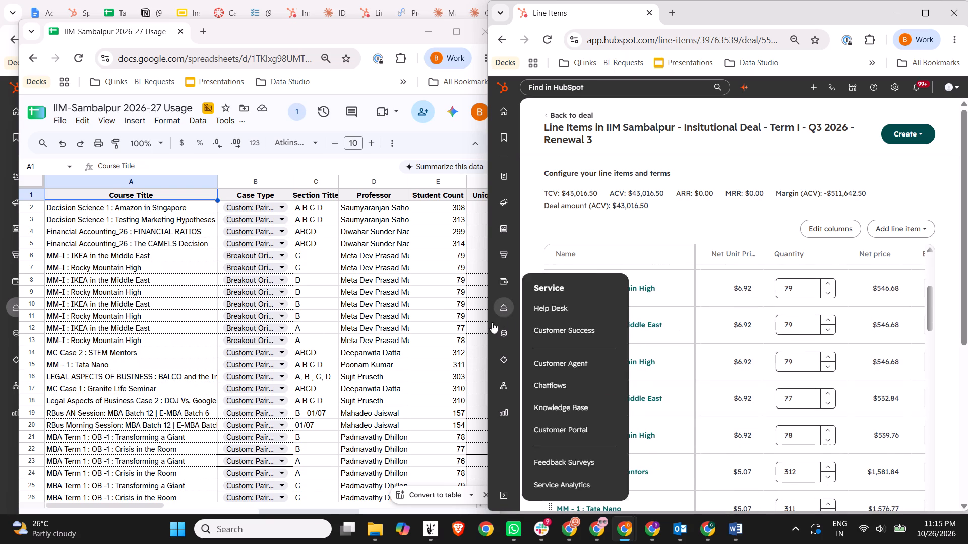
scroll(453, 337, "down", 1)
scroll(798, 405, "down", 1)
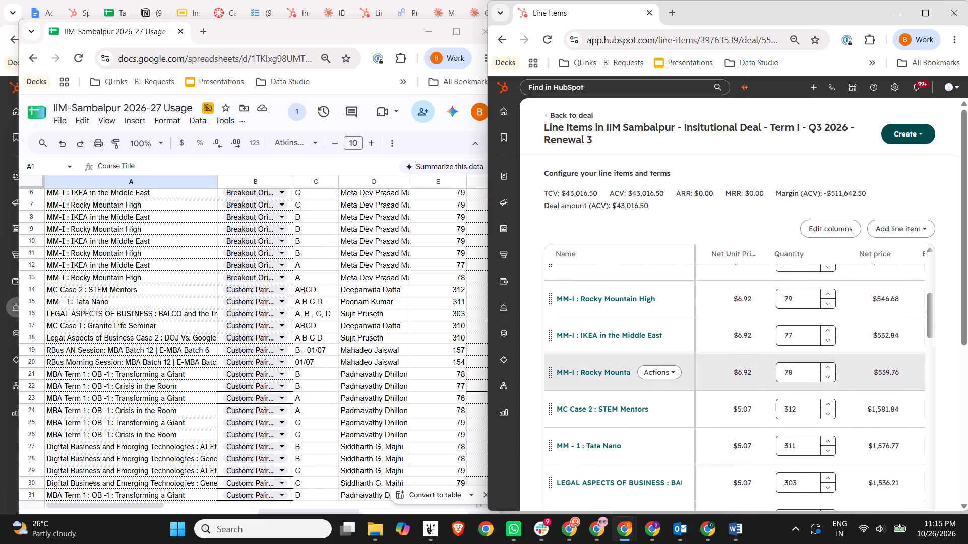
scroll(799, 372, "down", 2)
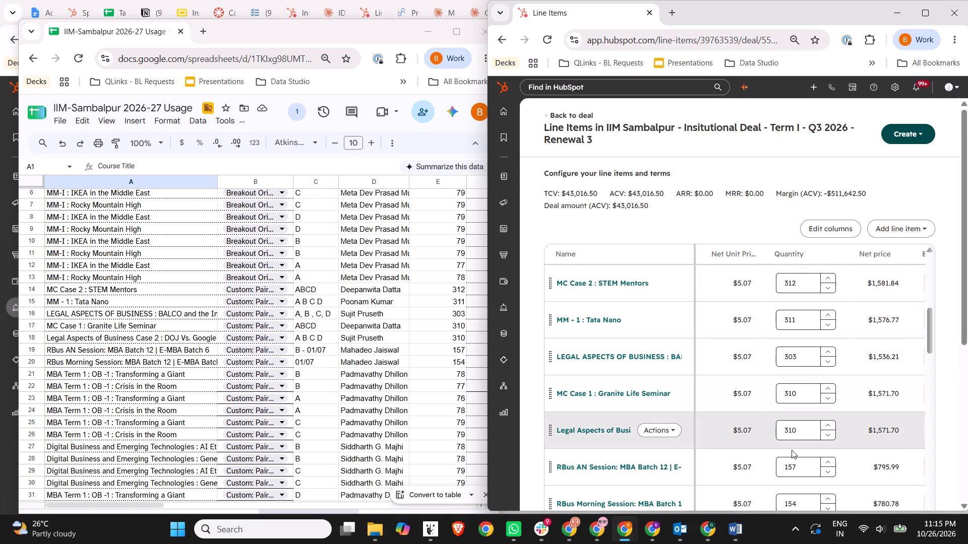
scroll(792, 456, "down", 1)
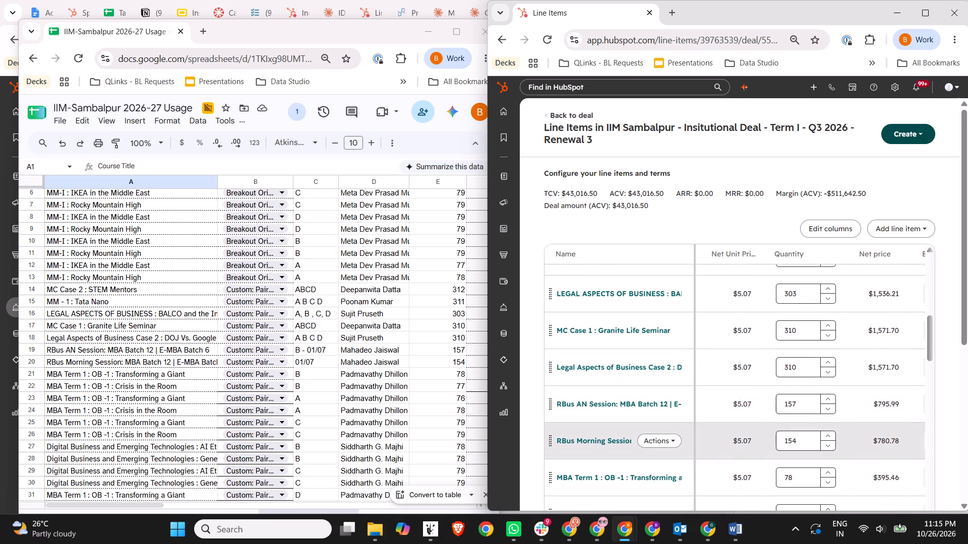
scroll(792, 446, "down", 1)
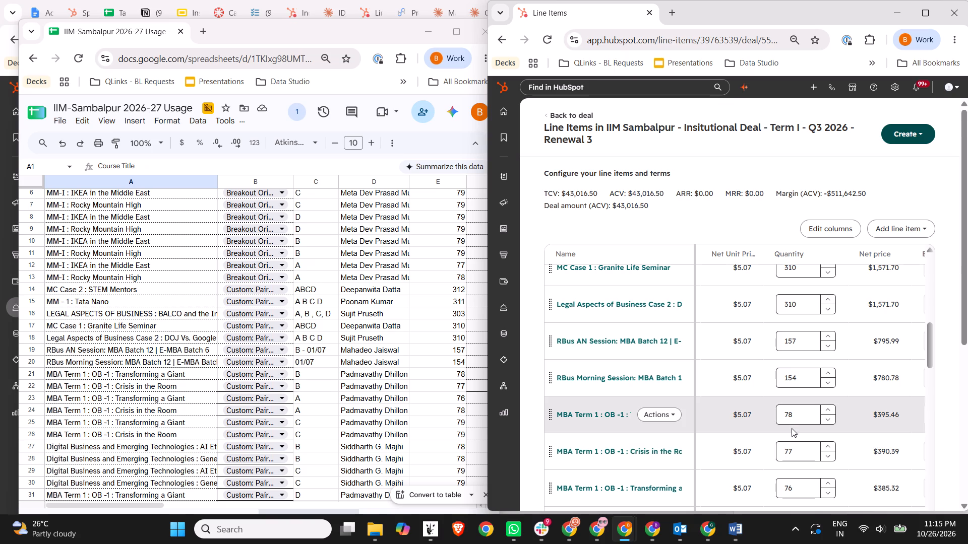
scroll(796, 454, "down", 1)
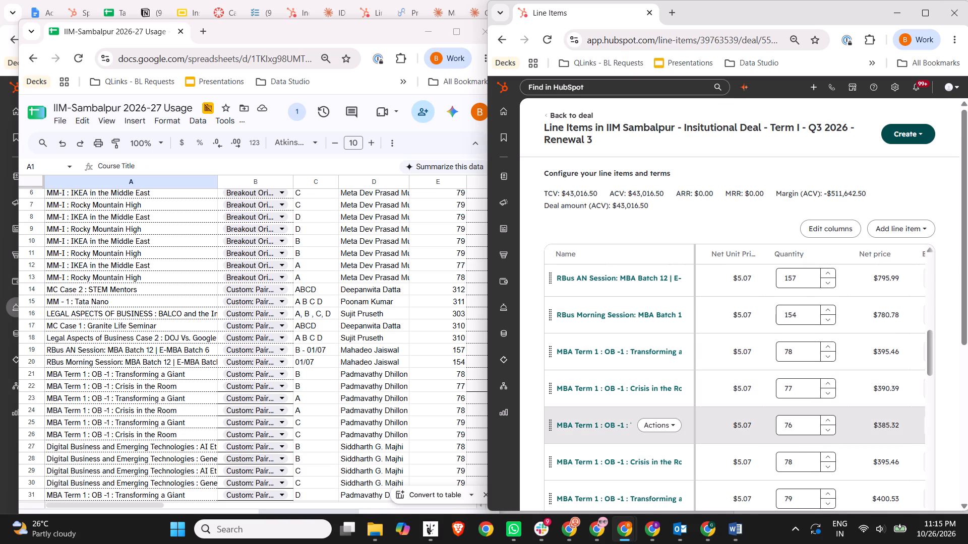
scroll(795, 428, "down", 1)
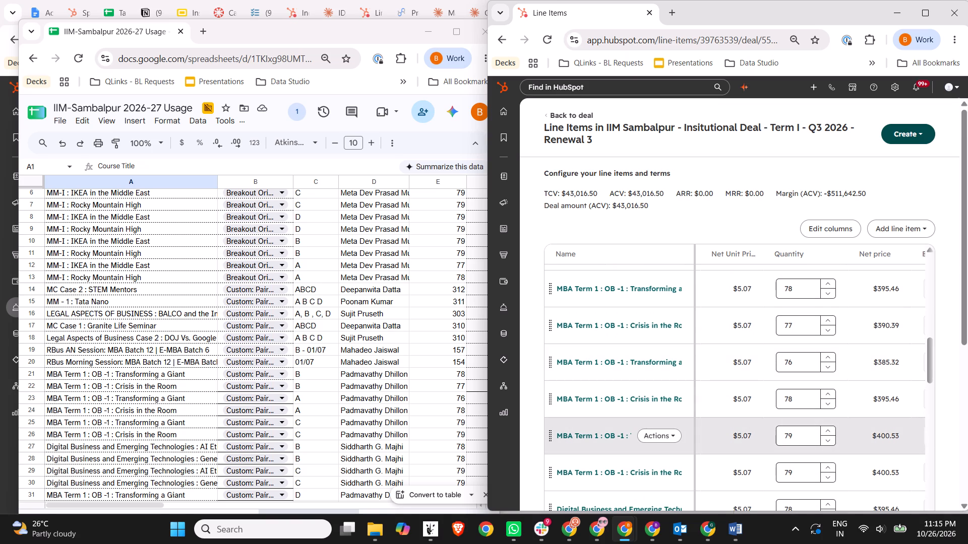
scroll(796, 469, "down", 1)
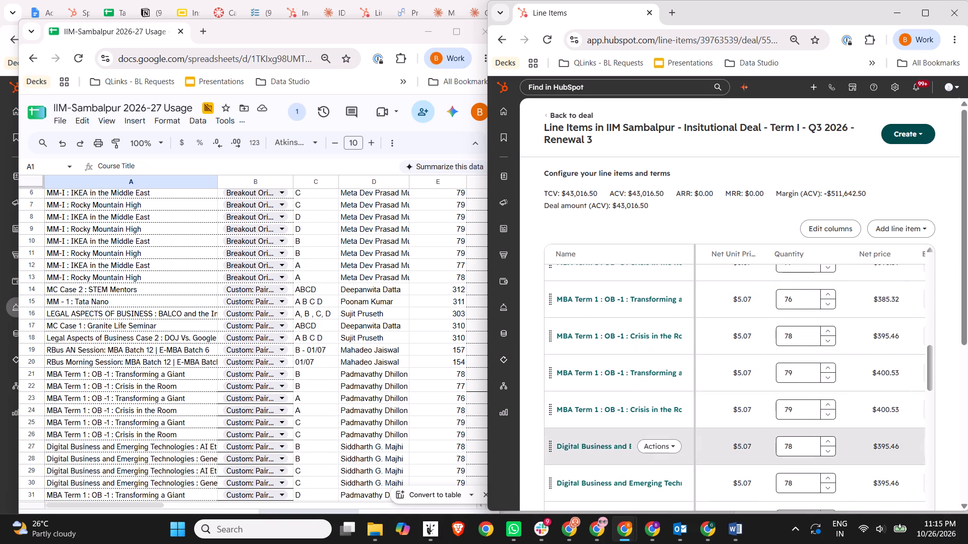
Compare quantities with the sheet's student counts from the Digital Business and Emerging Technologies items through OB - I D : Market Launch.
scroll(383, 395, "down", 3)
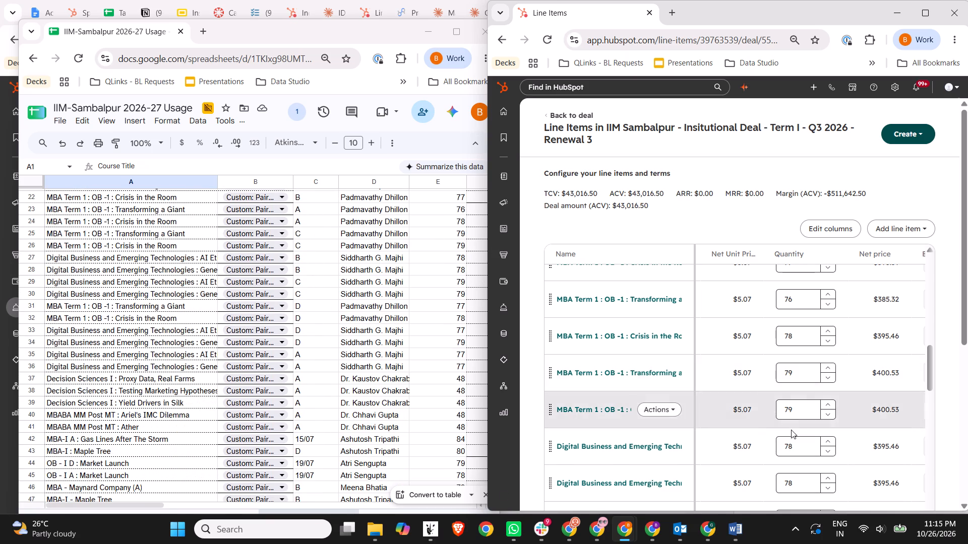
scroll(791, 435, "down", 1)
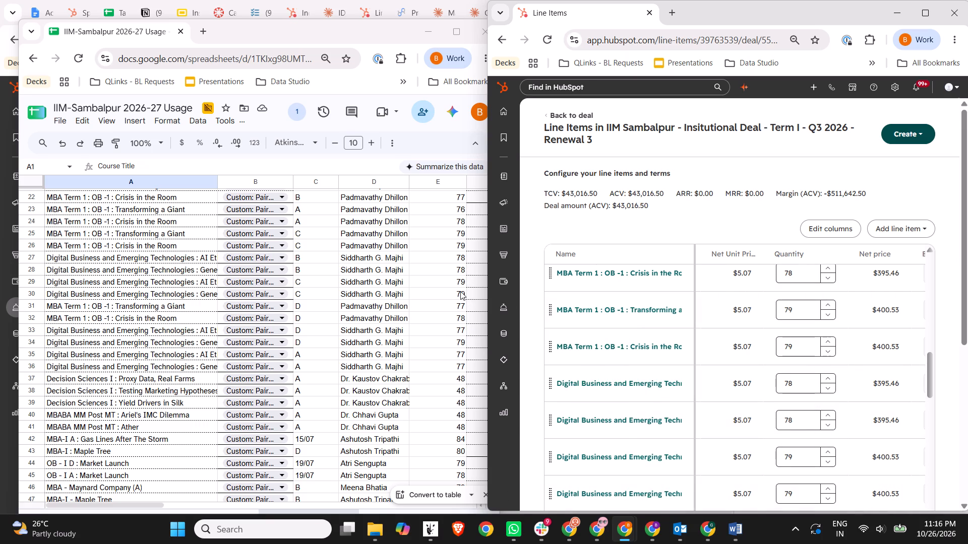
scroll(829, 417, "down", 3)
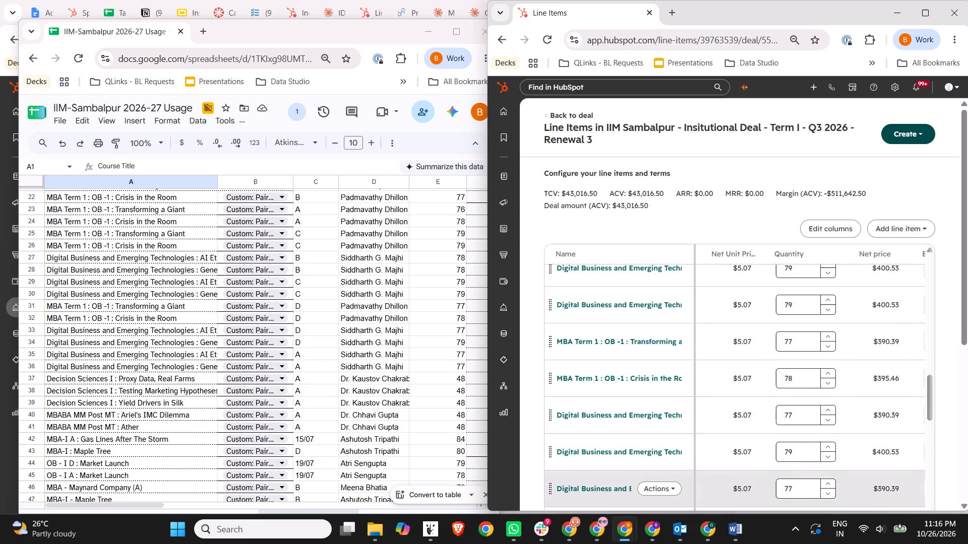
scroll(801, 486, "down", 2)
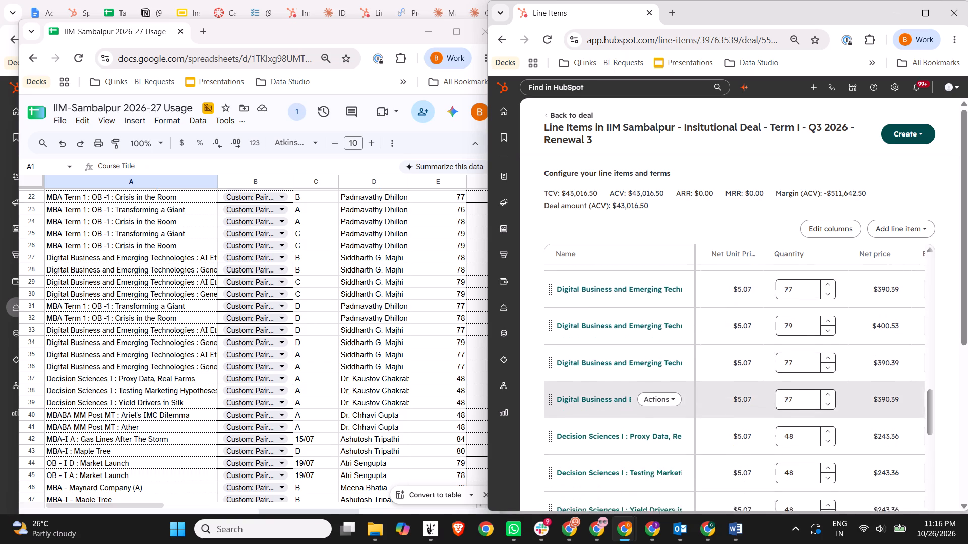
scroll(798, 467, "down", 1)
scroll(351, 372, "down", 2)
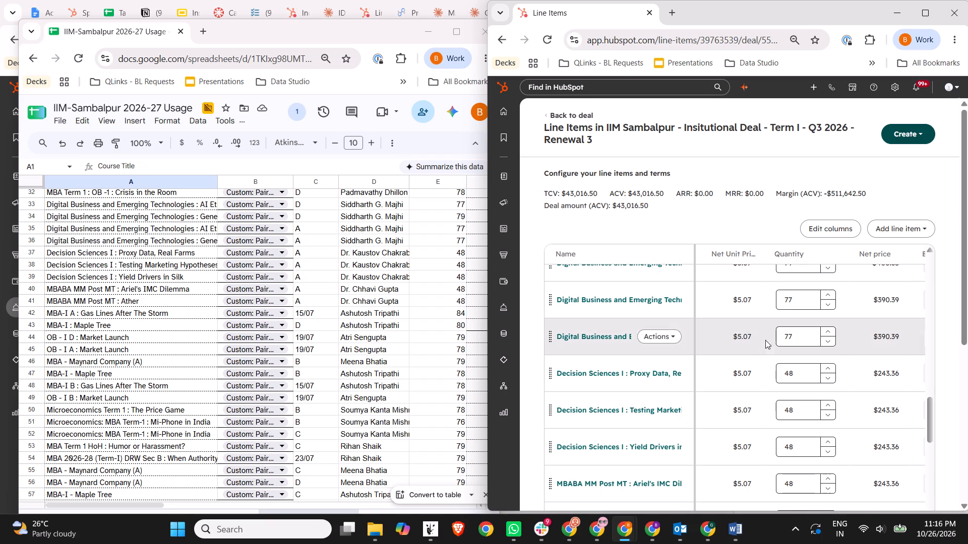
scroll(772, 346, "down", 1)
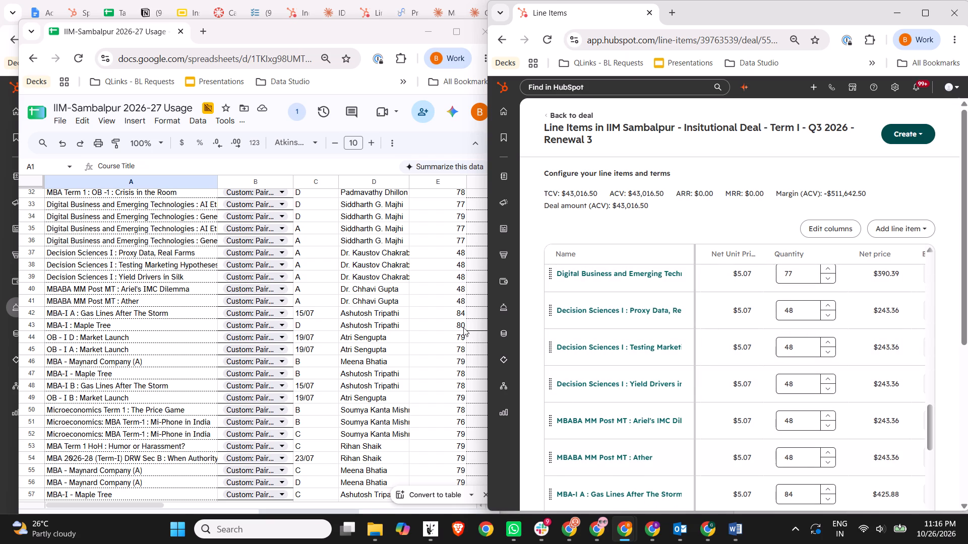
scroll(828, 369, "down", 3)
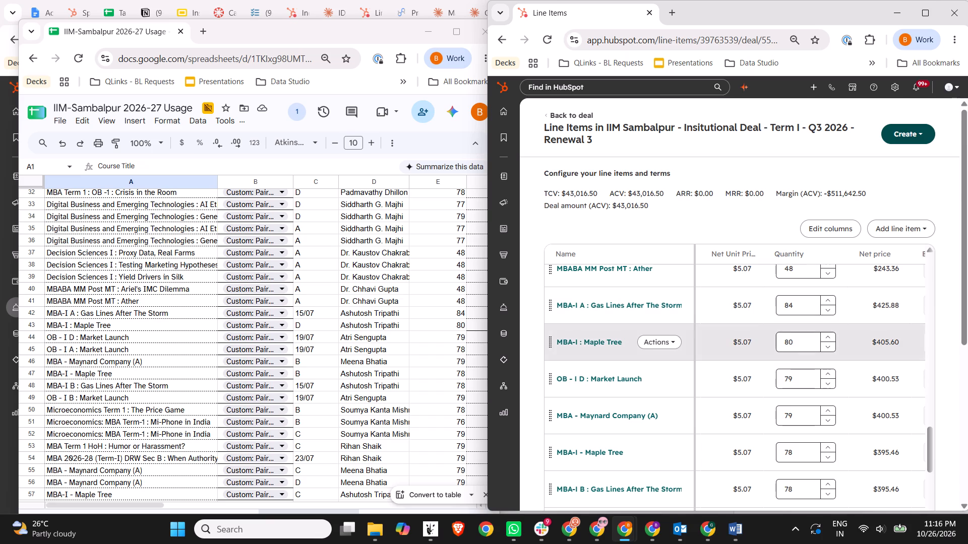
scroll(792, 347, "down", 1)
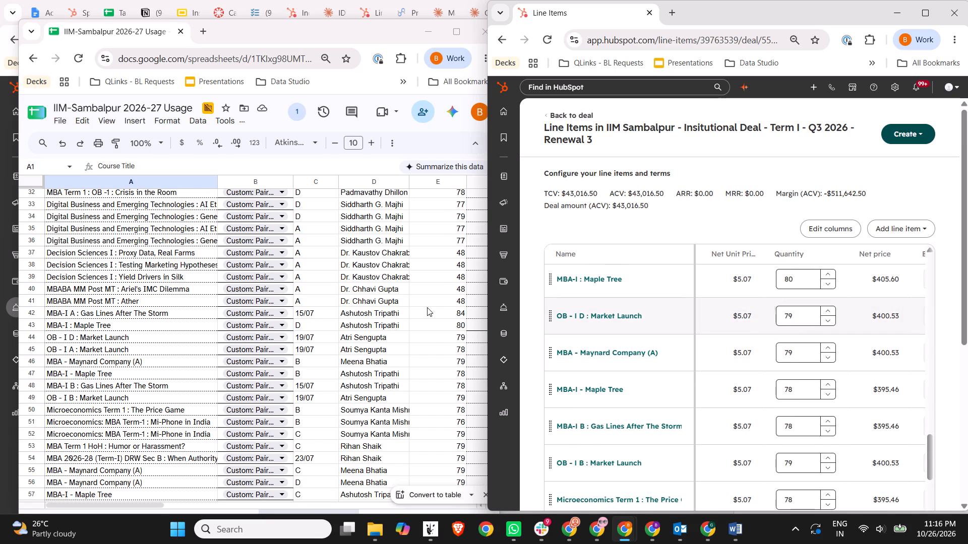
scroll(425, 317, "down", 1)
left_click(464, 276)
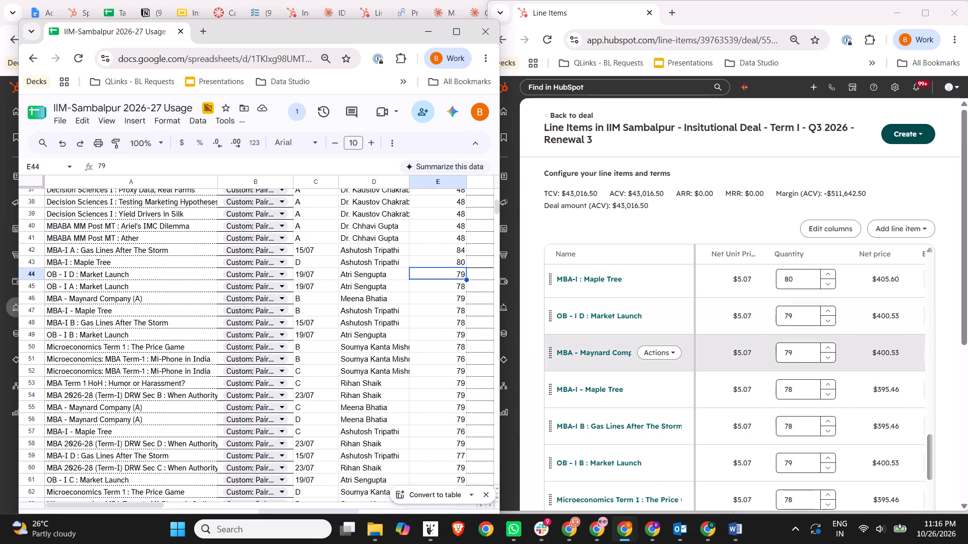
Set the quantity of the MBA - Maynard Company (A) line item below OB - I D : Market Launch to 78.
scroll(792, 345, "up", 1)
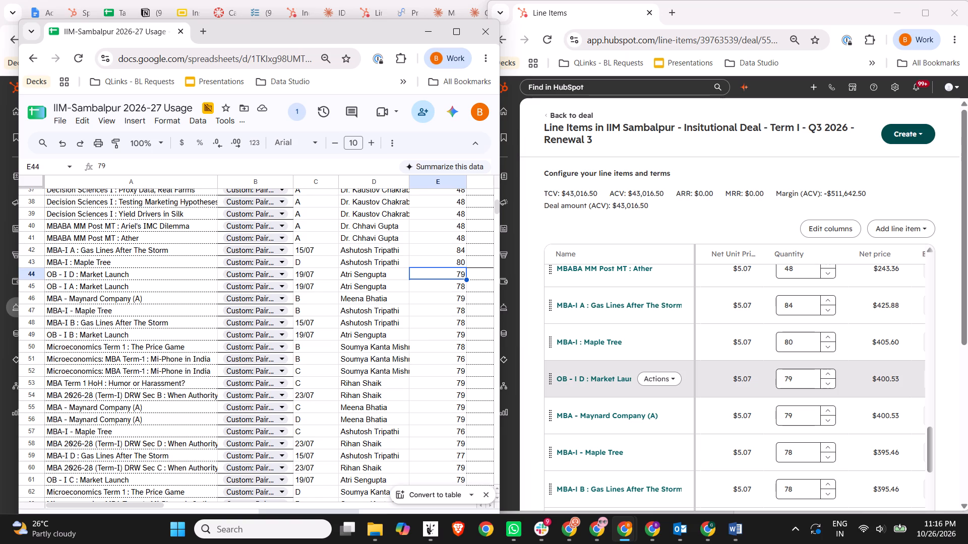
left_click(793, 413)
key("BackSpace")
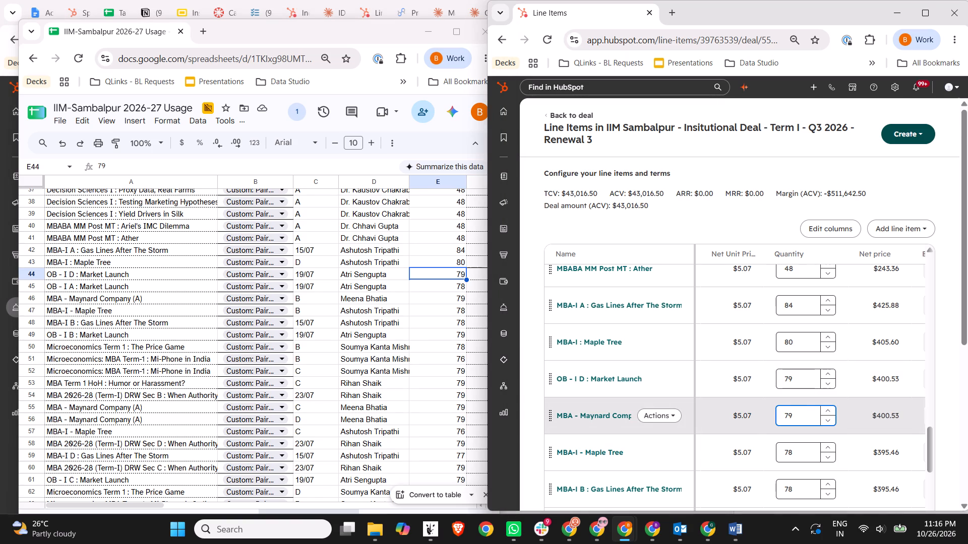
key("8")
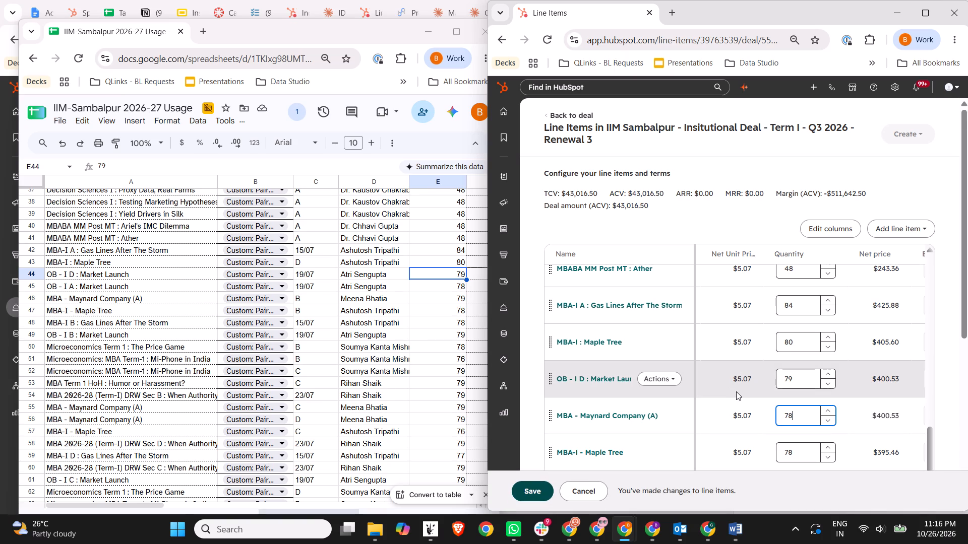
Clone the OB - I D : Market Launch line item and name the copy OB - I A : Market Launch.
scroll(757, 404, "down", 1)
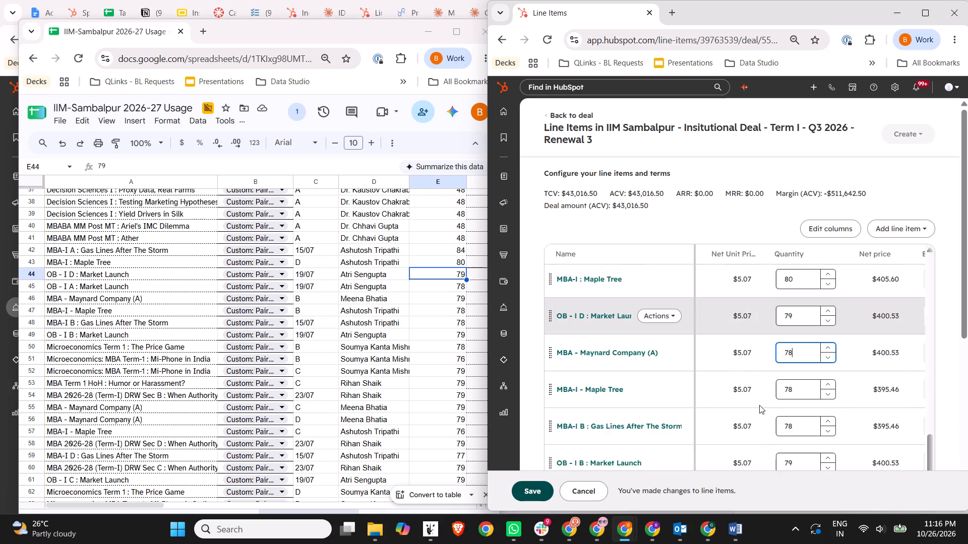
scroll(759, 405, "down", 1)
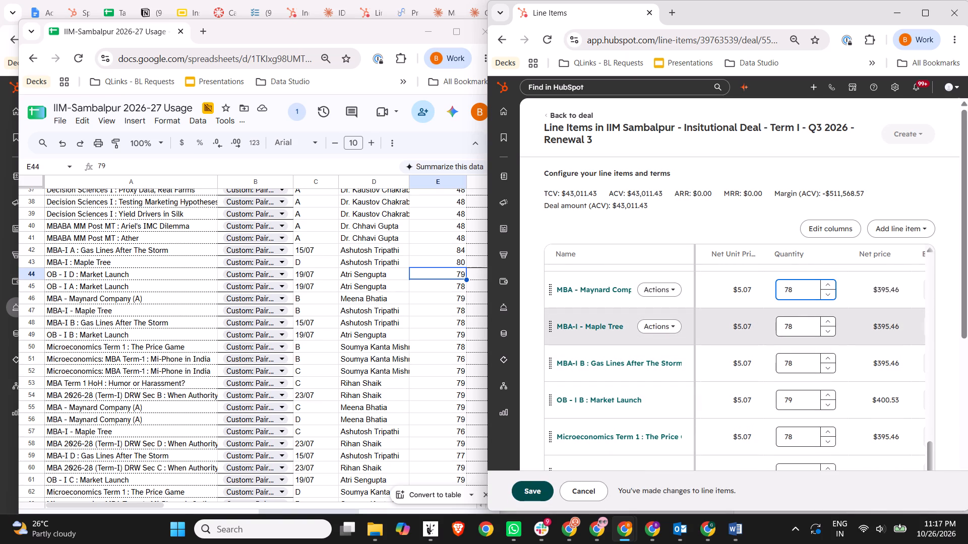
scroll(725, 349, "up", 1)
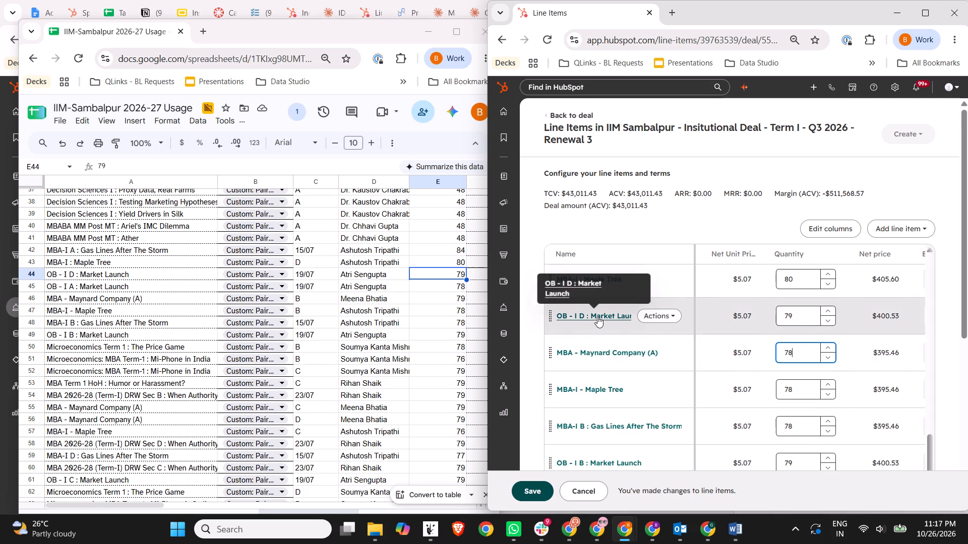
left_click(96, 273)
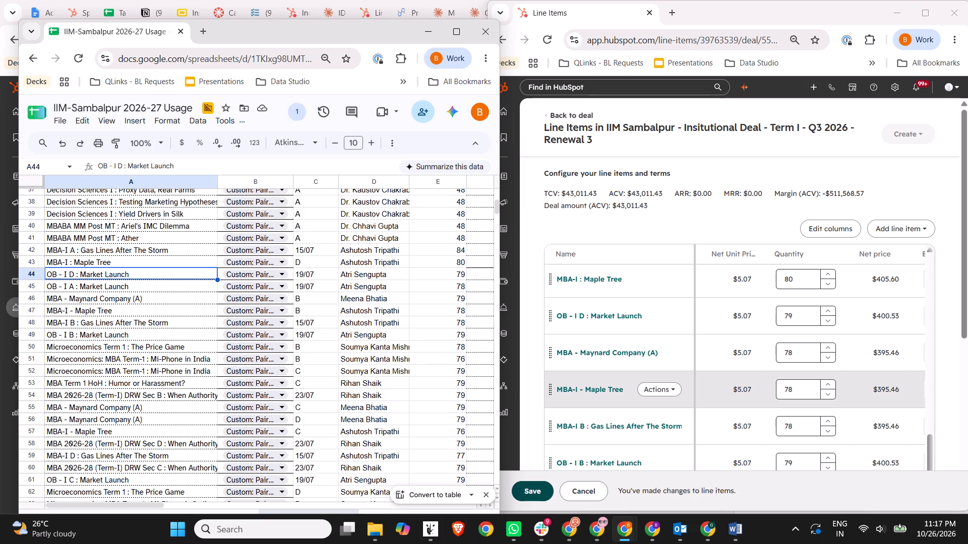
left_click(665, 321)
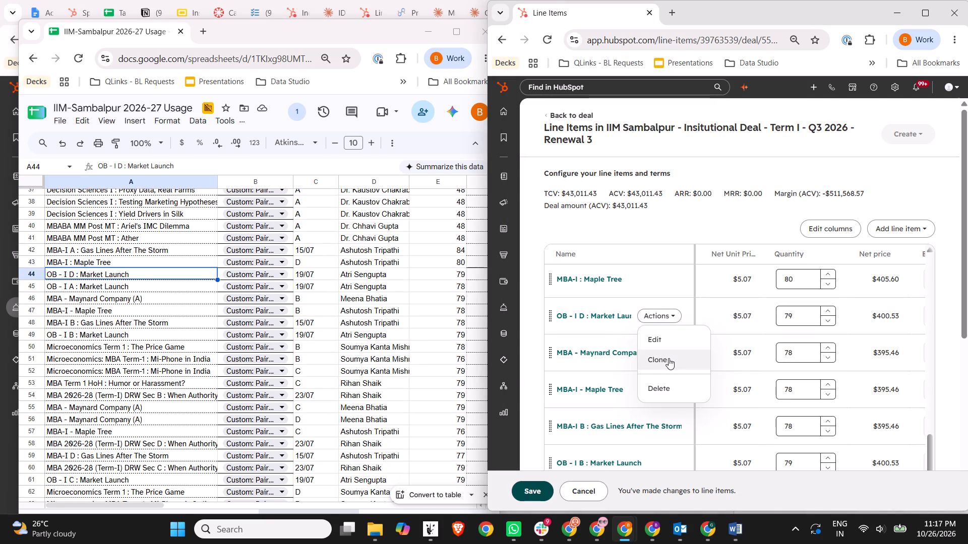
left_click(669, 358)
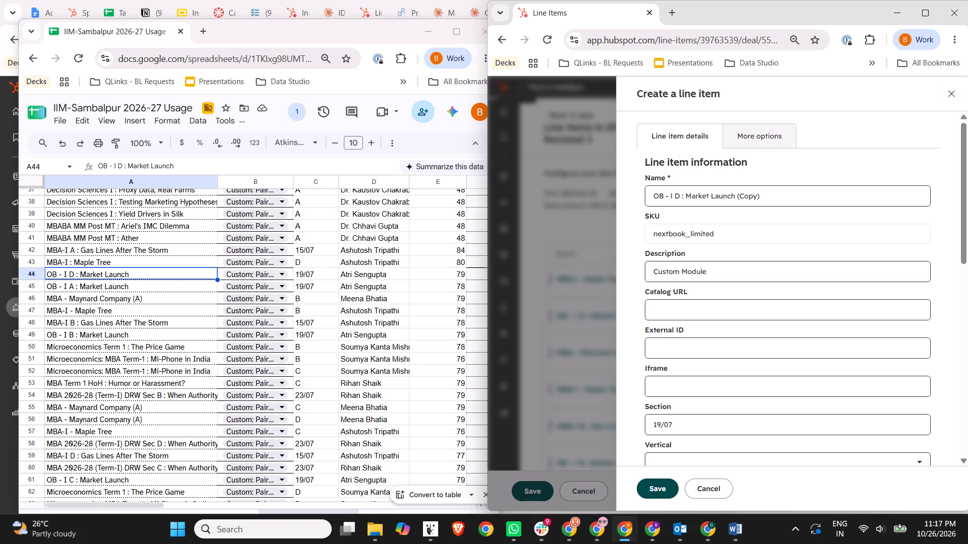
left_click_drag(737, 196, 802, 194)
type("\\\\")
key("BackSpace")
key("BackSpace")
key("BackSpace")
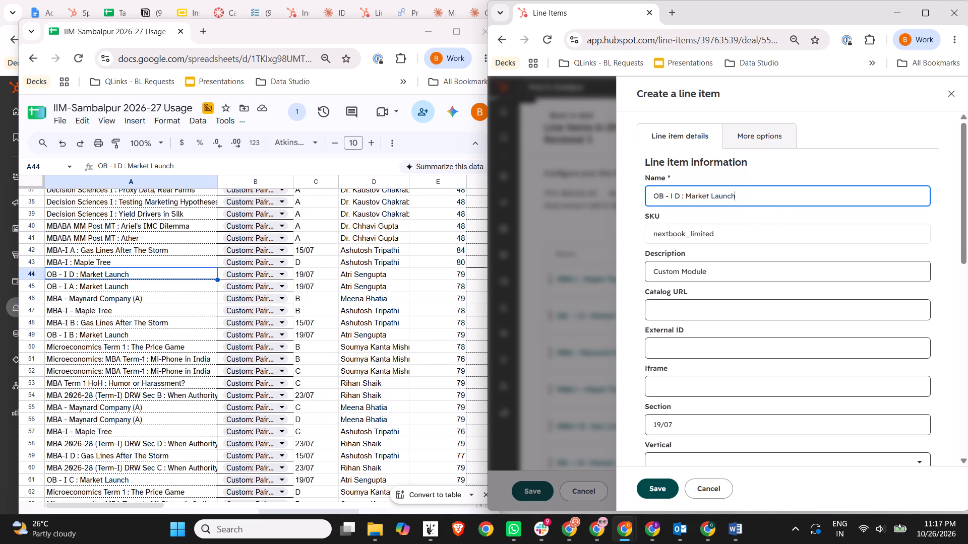
left_click(679, 193)
key("shift+a")
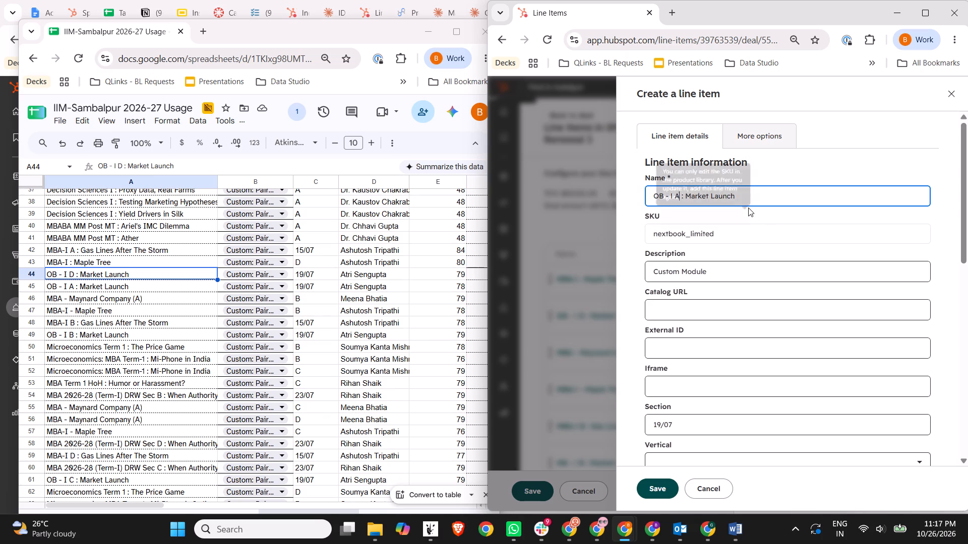
Set the cloned line item's quantity to 78 and save it.
scroll(776, 292, "down", 18)
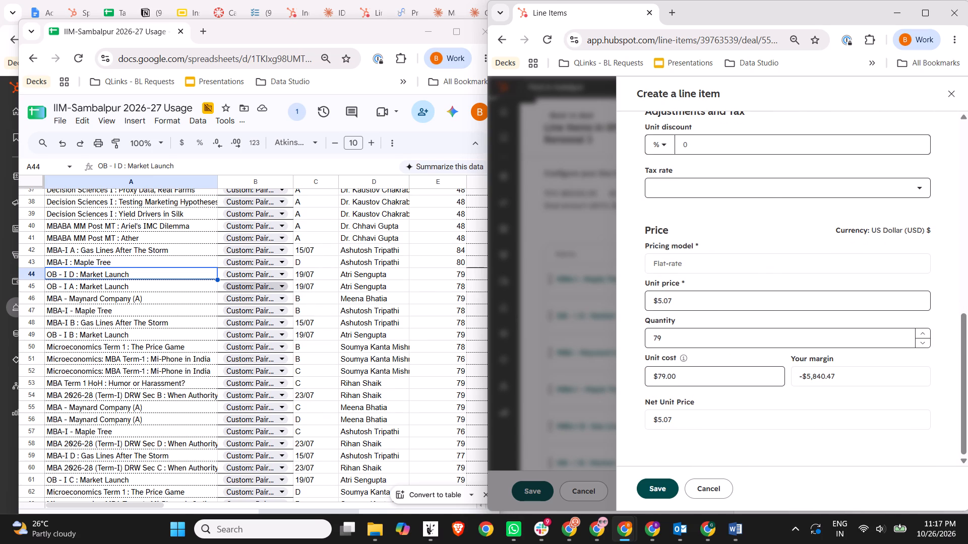
left_click(695, 330)
key("BackSpace")
key("8")
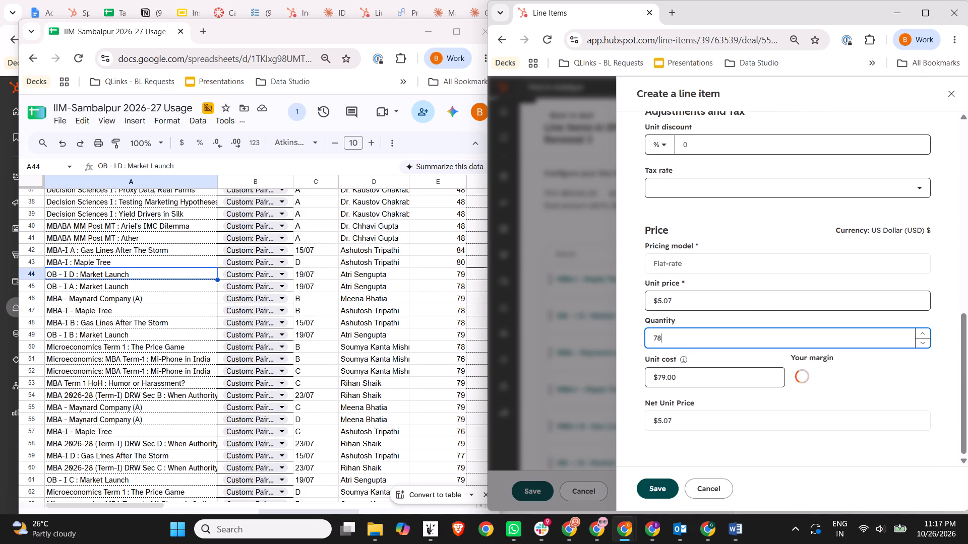
left_click(664, 490)
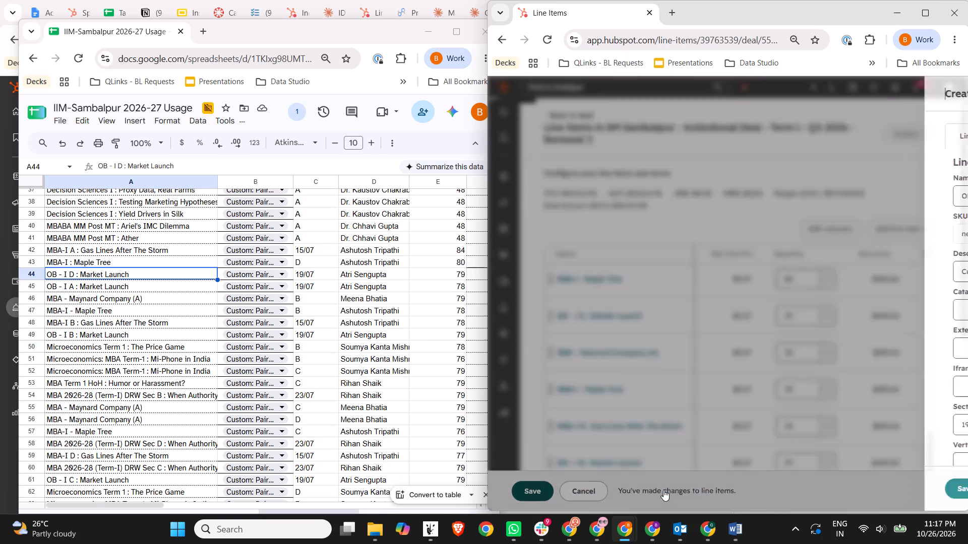
Move the new OB - I A : Market Launch item from the list's end to directly above the MBABA 2026 - MM - Pre Mid term item.
scroll(628, 356, "down", 7)
scroll(628, 356, "down", 16)
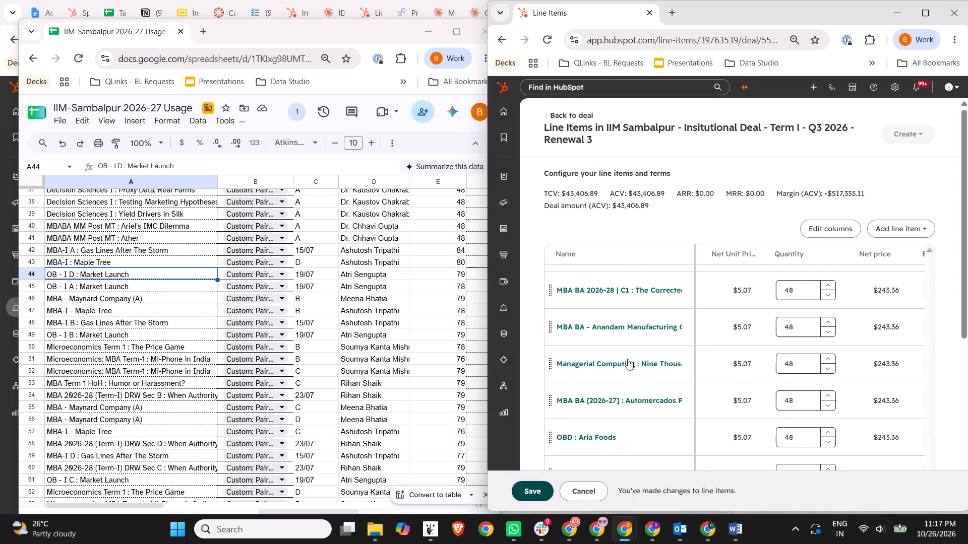
scroll(628, 359, "down", 16)
left_click_drag(552, 326, 551, 326)
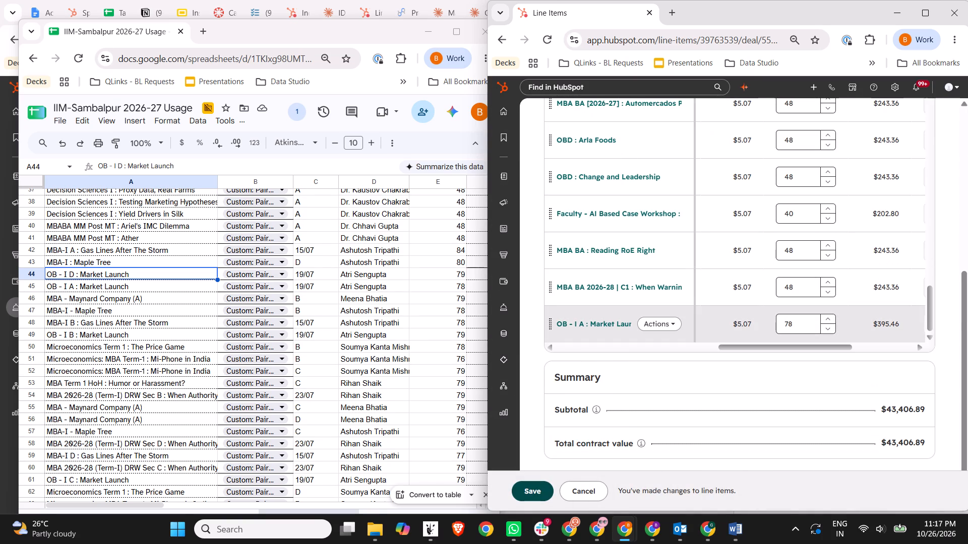
left_click_drag(551, 326, 582, 148)
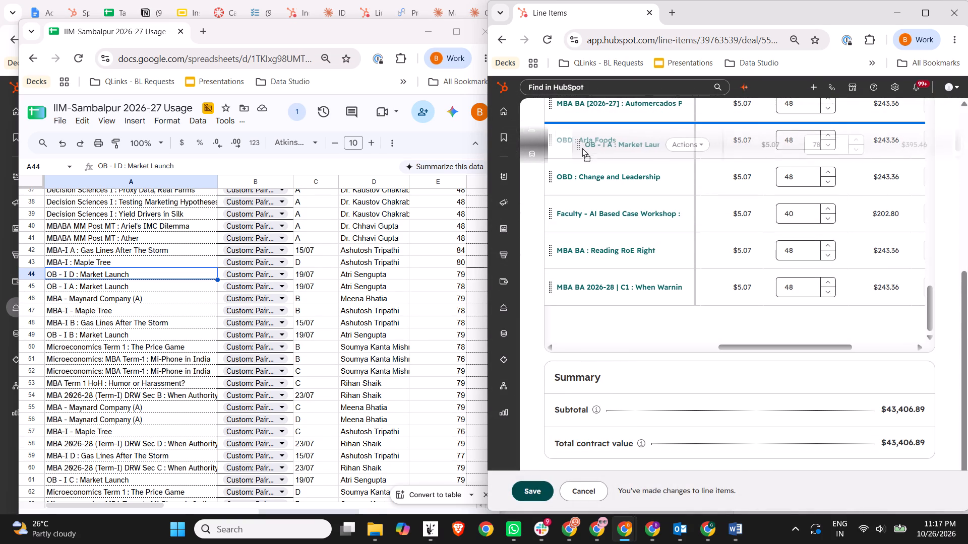
left_click_drag(582, 148, 569, 98)
scroll(573, 166, "up", 4)
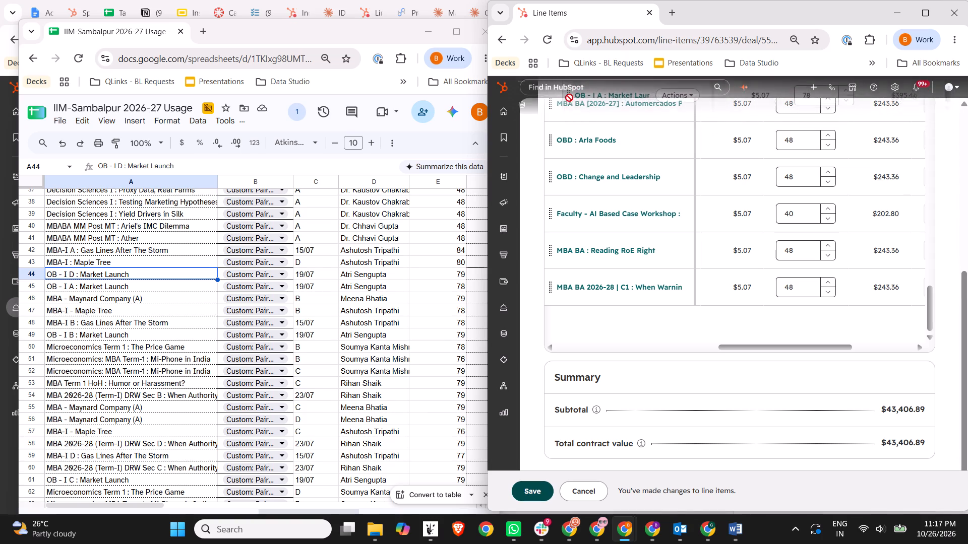
left_click_drag(569, 98, 559, 120)
scroll(659, 237, "up", 1)
scroll(598, 227, "up", 2)
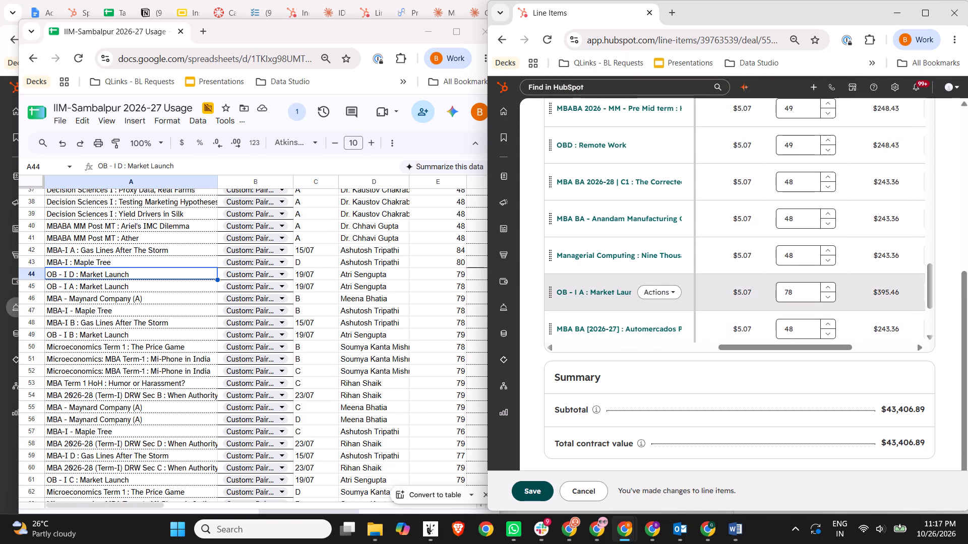
left_click_drag(552, 294, 549, 125)
scroll(640, 245, "up", 3)
scroll(650, 287, "down", 2)
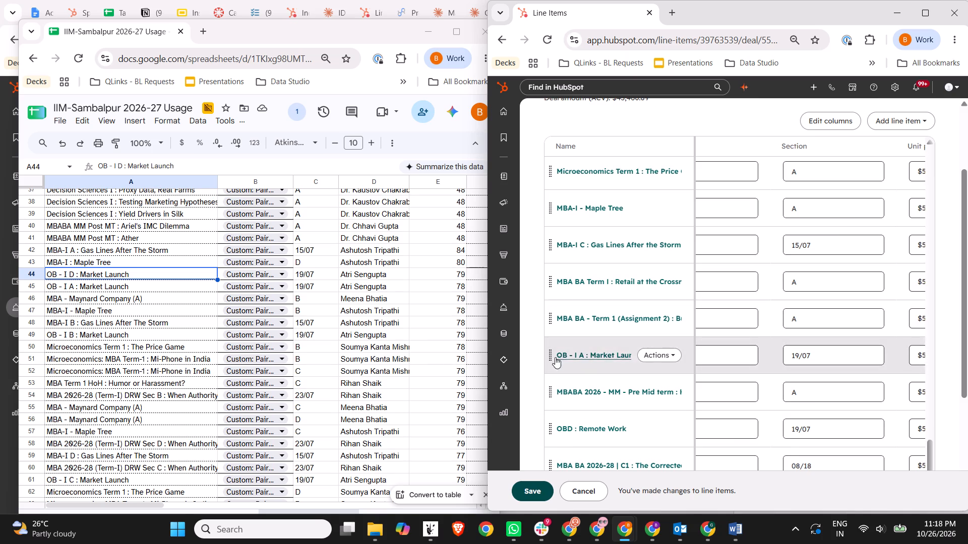
Move OB - I A : Market Launch further up, directly below the section B MBA Term 1 HoH : Humor or Harassment? item.
left_click_drag(550, 354, 552, 161)
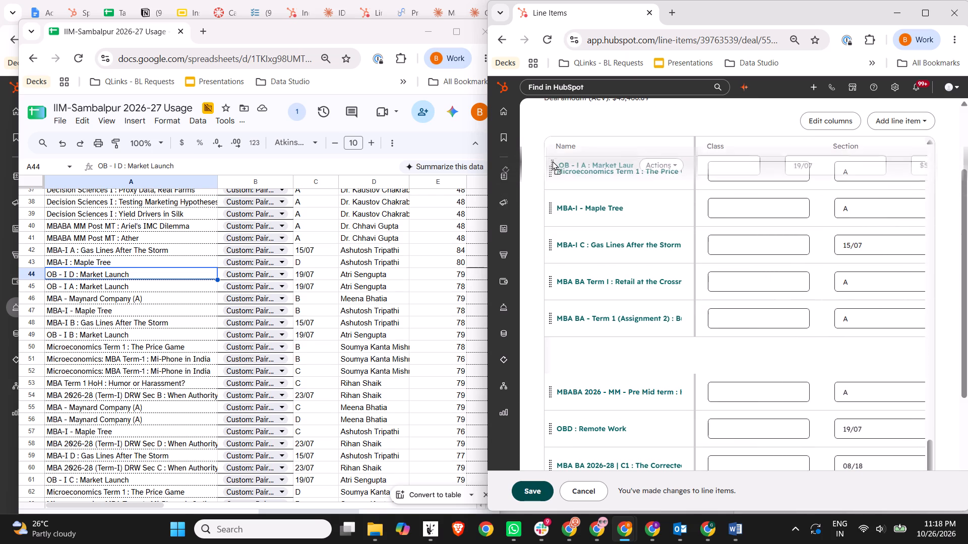
left_click_drag(552, 161, 552, 180)
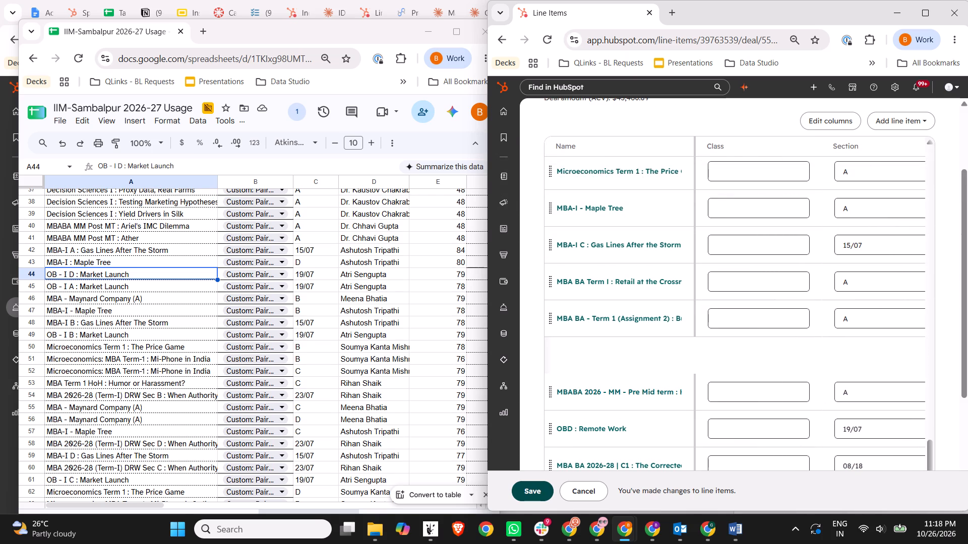
scroll(628, 281, "up", 3)
scroll(622, 329, "up", 1)
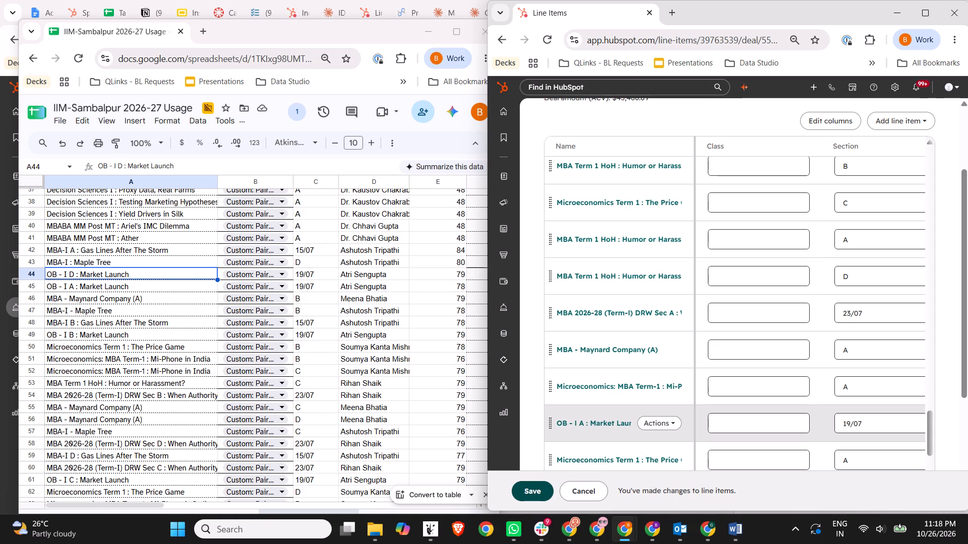
left_click_drag(550, 427, 545, 183)
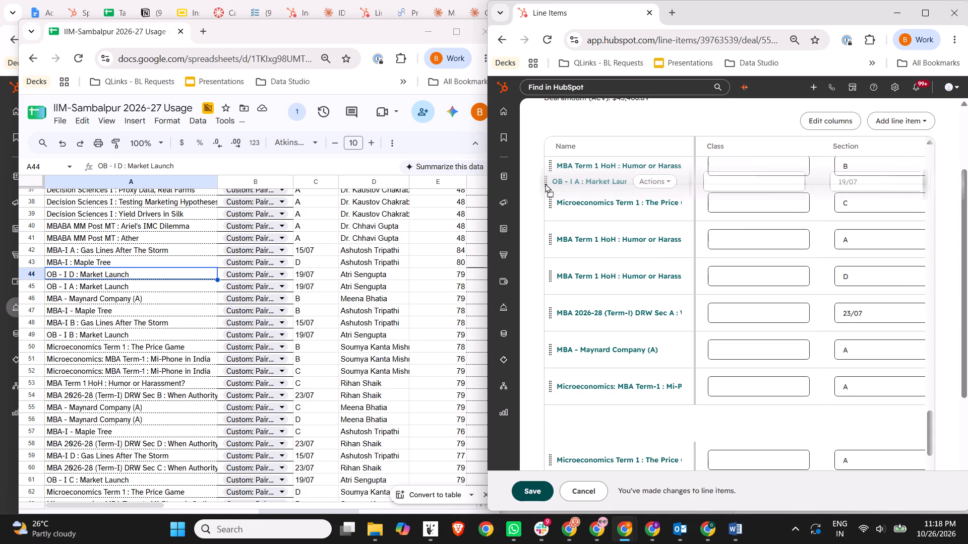
left_click_drag(545, 183, 553, 185)
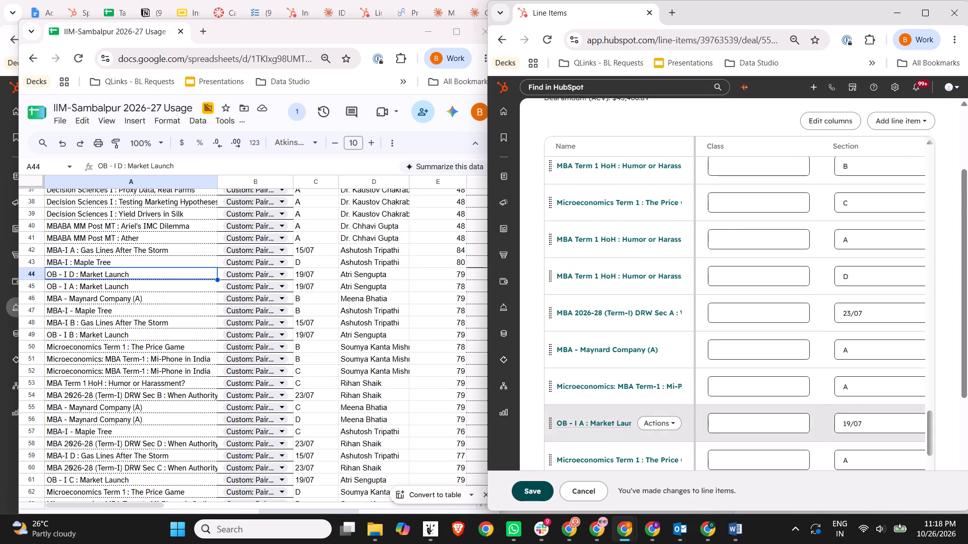
left_click_drag(552, 426, 548, 190)
scroll(561, 265, "up", 2)
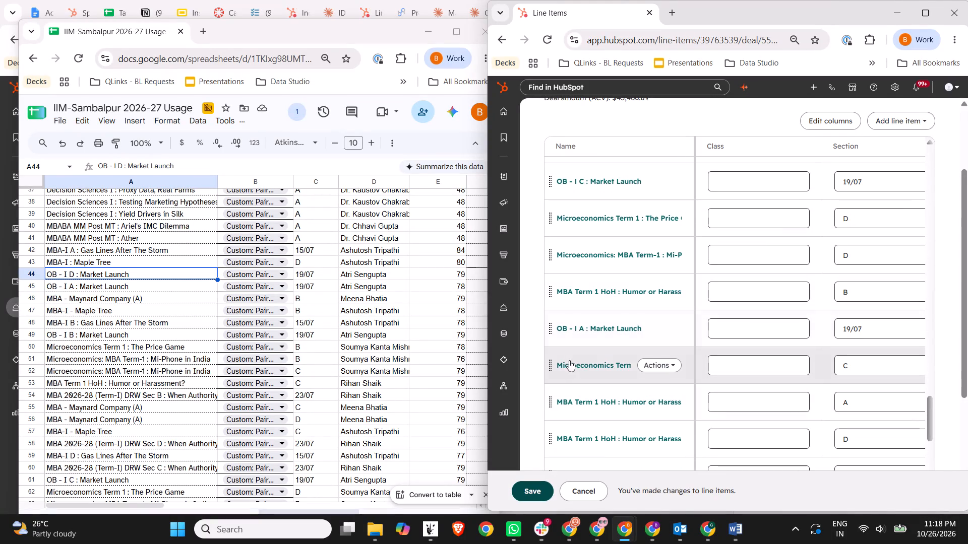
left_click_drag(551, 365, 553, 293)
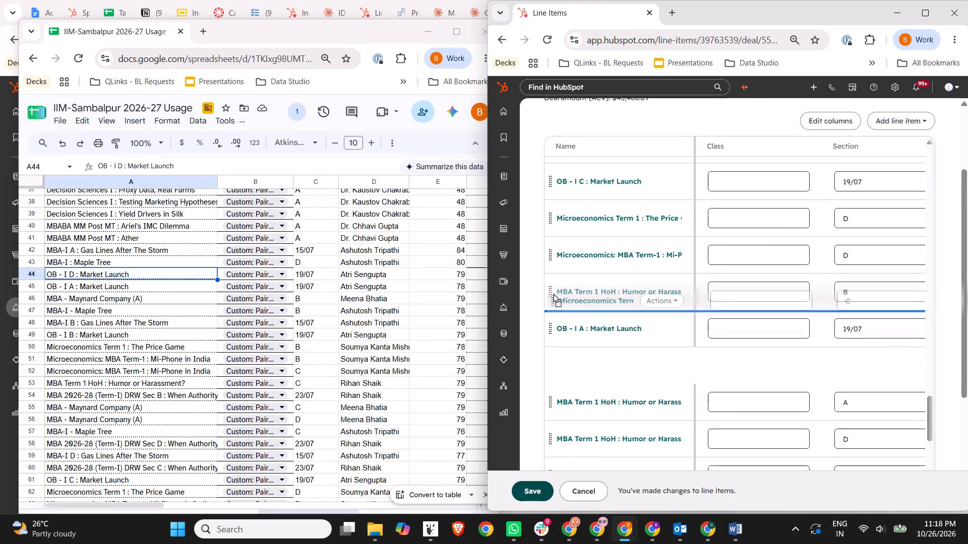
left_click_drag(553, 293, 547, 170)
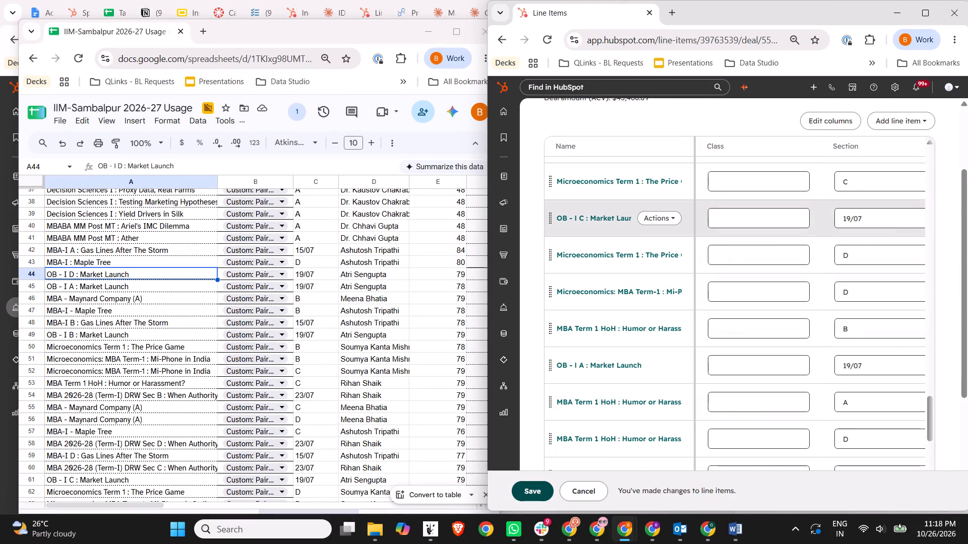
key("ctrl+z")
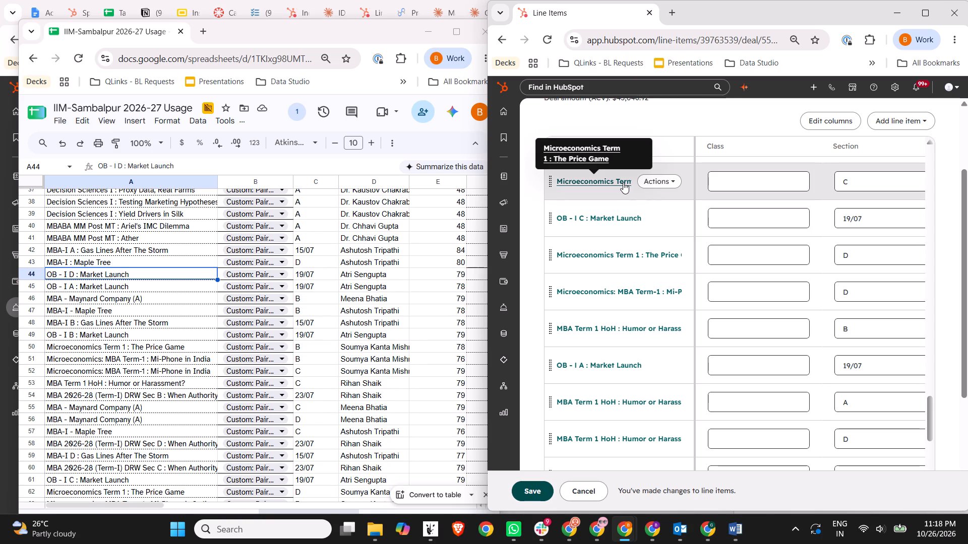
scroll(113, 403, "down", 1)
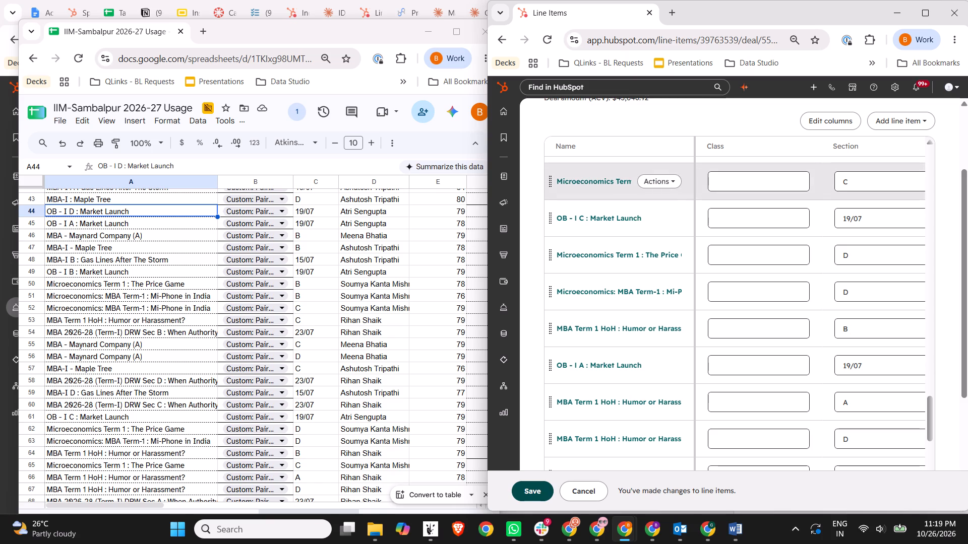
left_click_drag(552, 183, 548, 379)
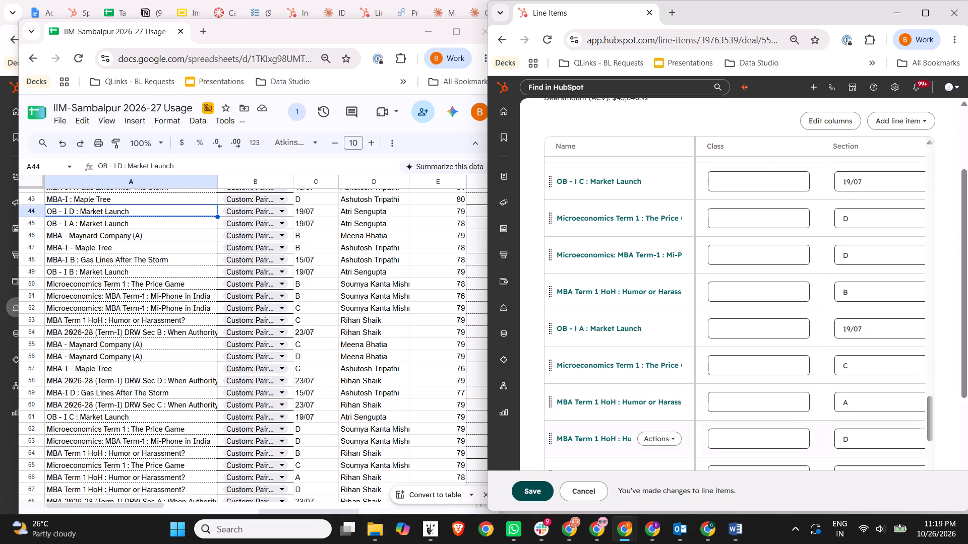
Move the OB - I A : Market Launch line item up the list, directly below OB - I D : Market Launch.
left_click_drag(551, 328, 549, 172)
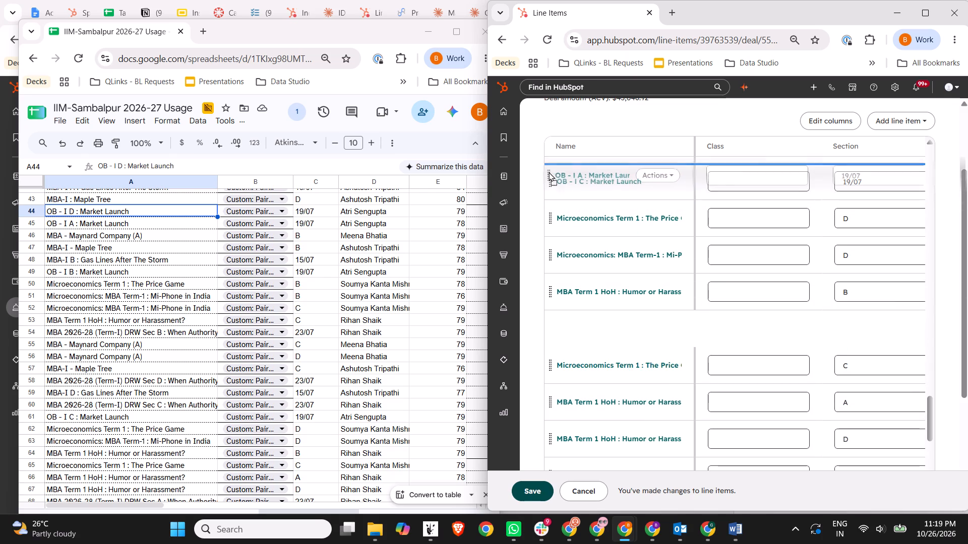
left_click_drag(549, 172, 549, 170)
scroll(575, 258, "up", 2)
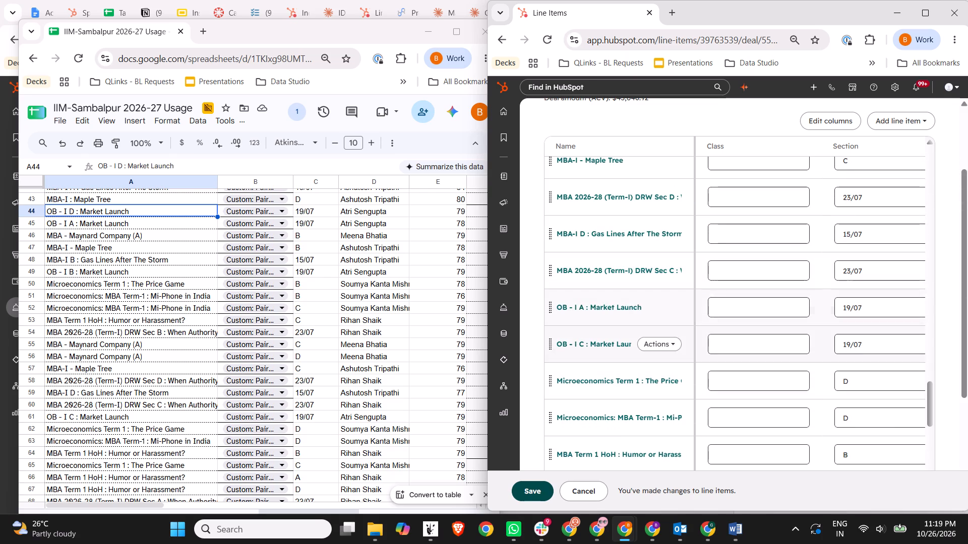
left_click_drag(551, 314, 551, 185)
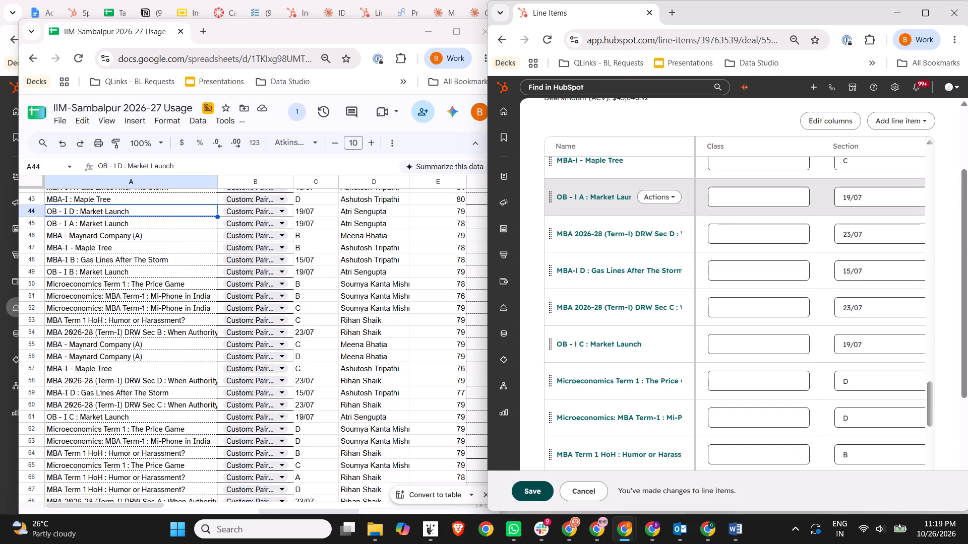
scroll(591, 350, "up", 3)
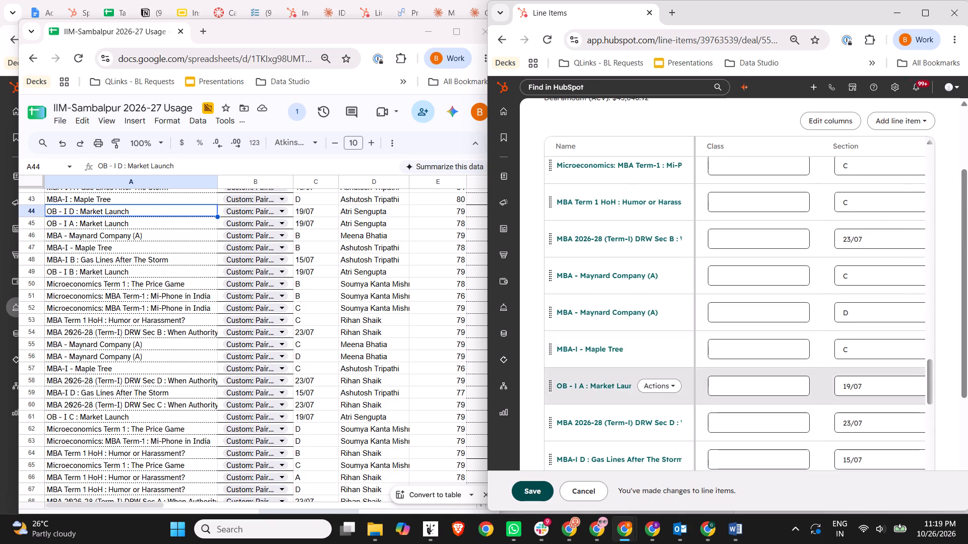
left_click_drag(551, 391, 543, 188)
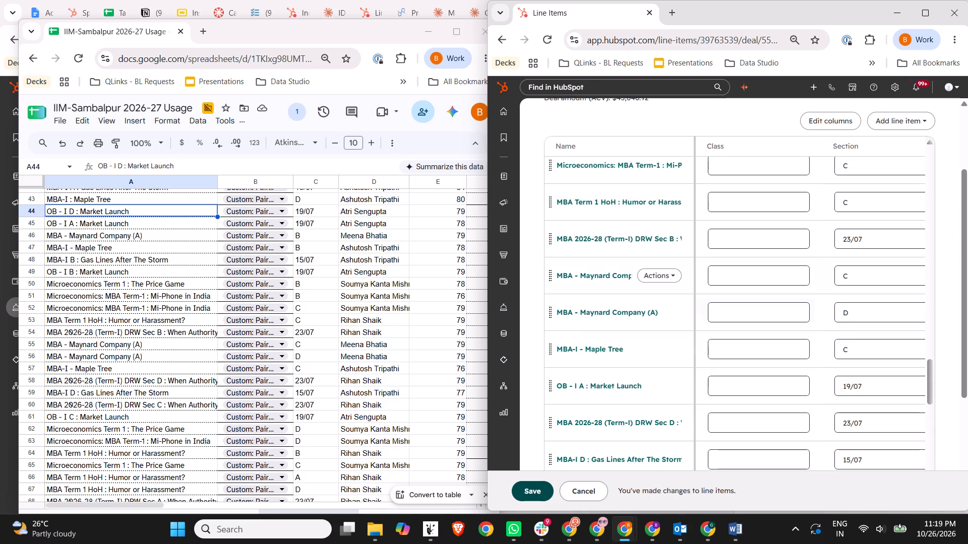
left_click_drag(551, 387, 554, 248)
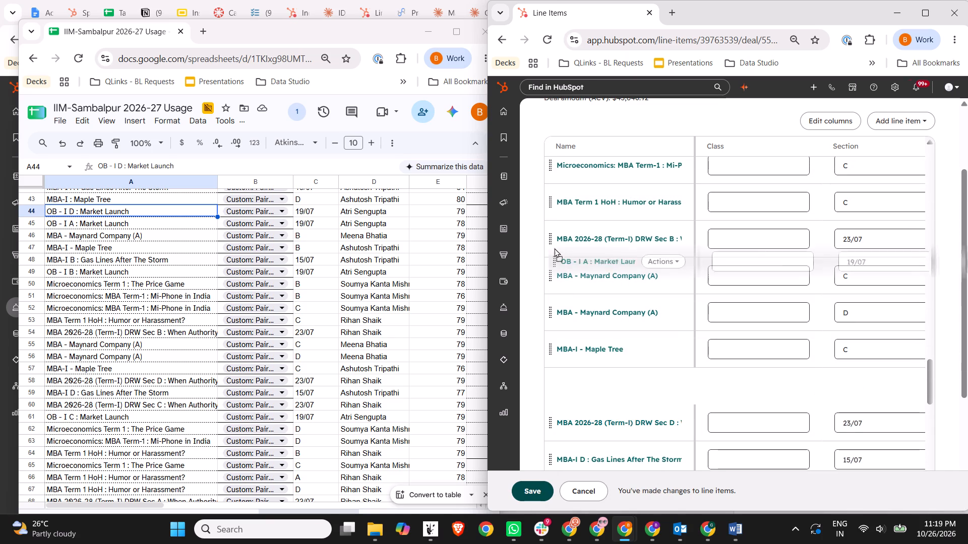
left_click_drag(554, 248, 548, 184)
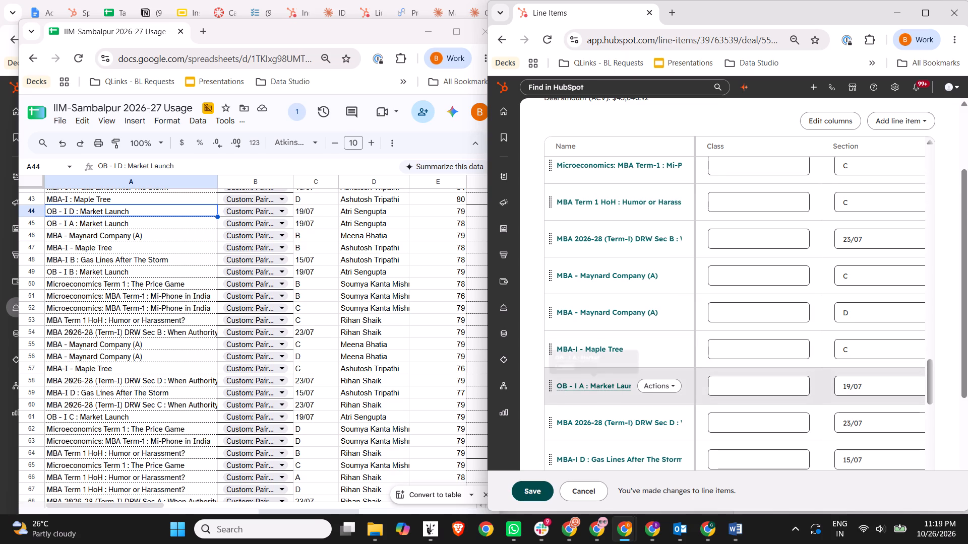
left_click_drag(553, 387, 558, 185)
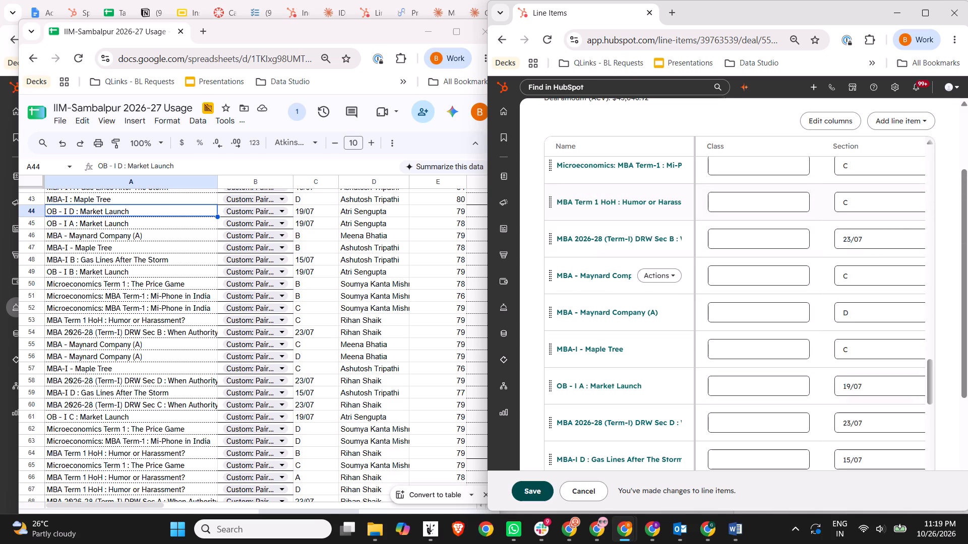
left_click_drag(552, 391, 553, 224)
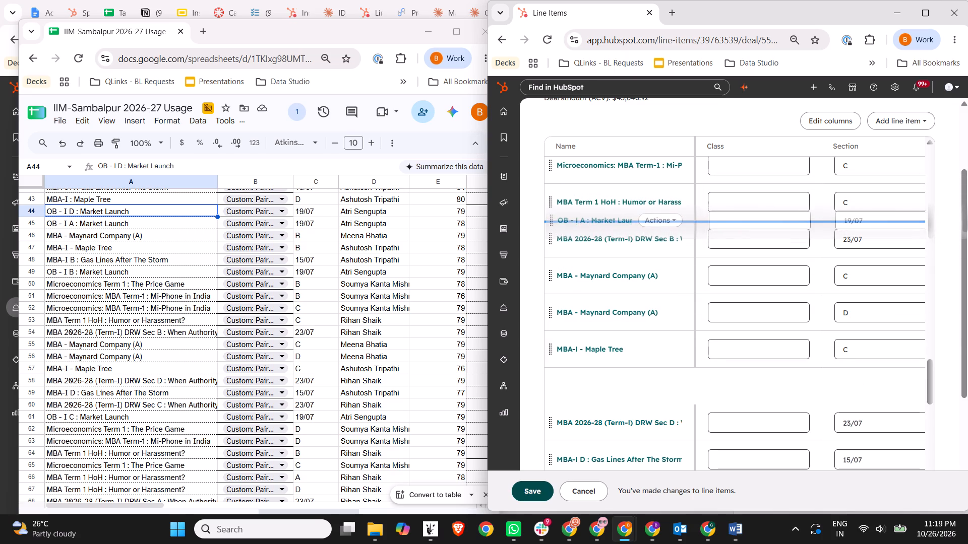
scroll(587, 309, "up", 2)
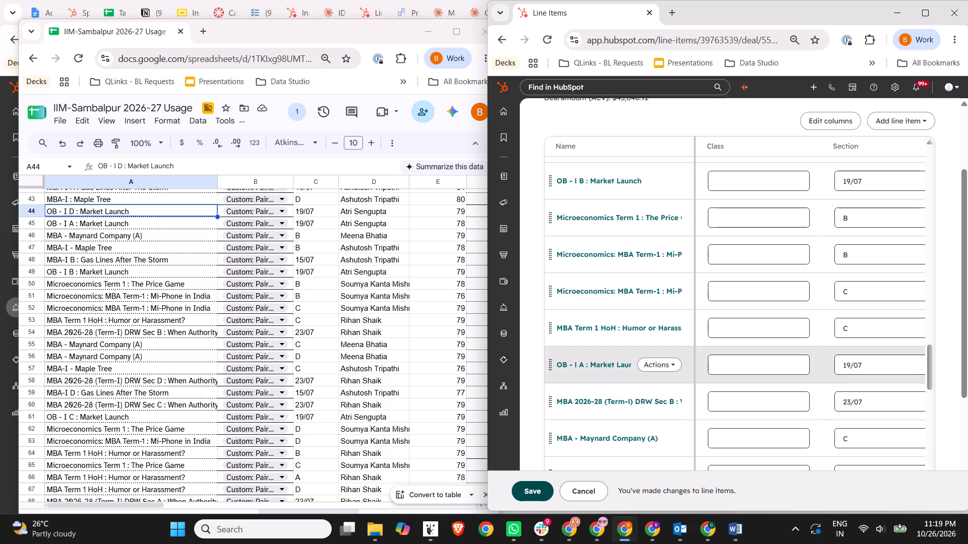
left_click_drag(553, 371, 553, 195)
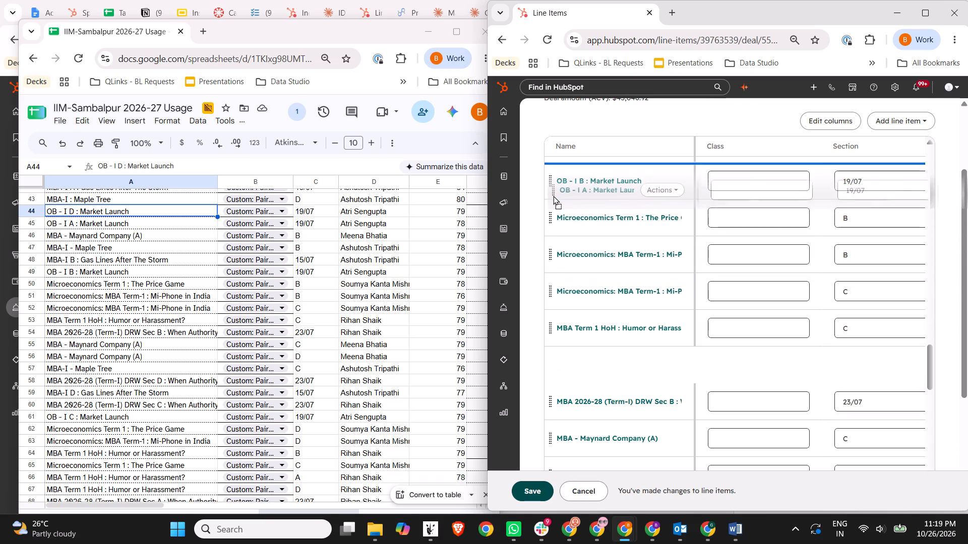
left_click_drag(553, 195, 551, 208)
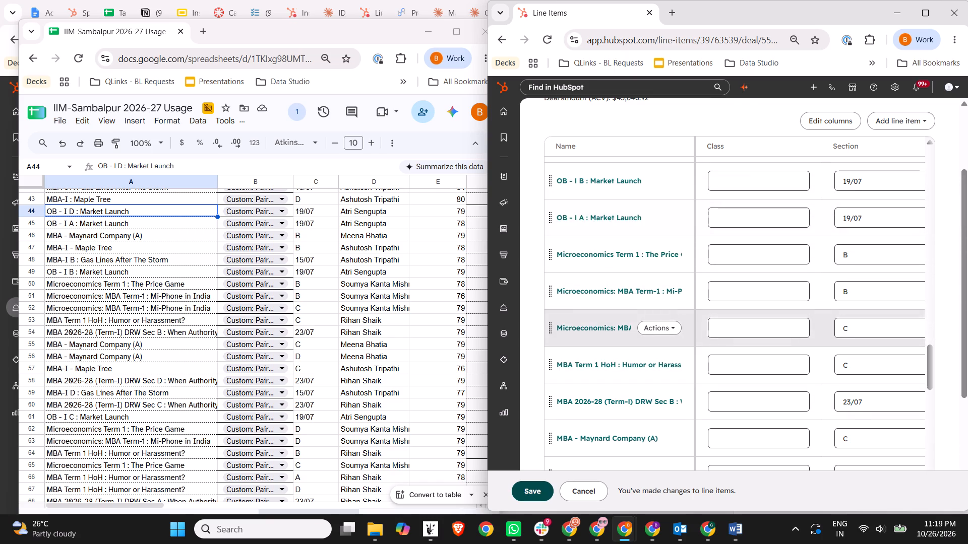
scroll(573, 344, "up", 3)
scroll(576, 366, "down", 1)
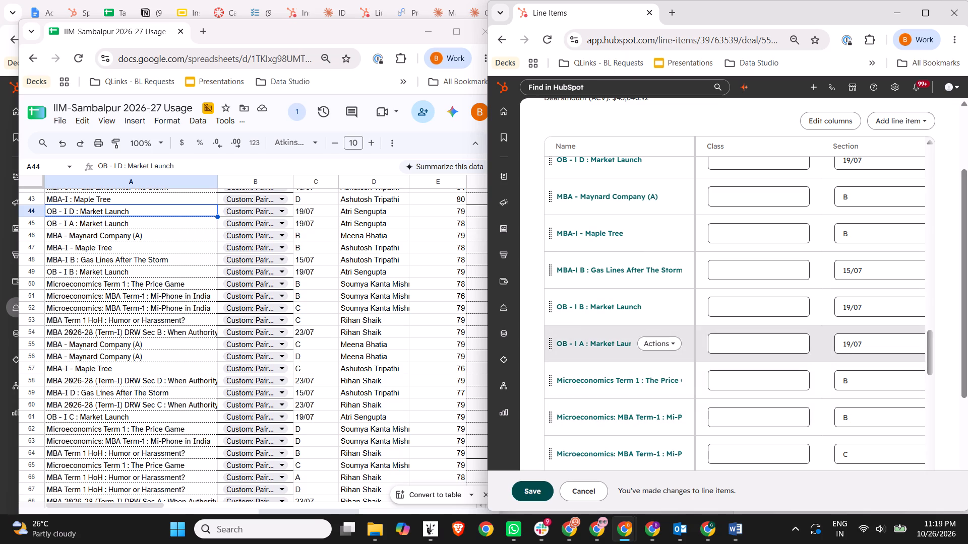
left_click_drag(550, 348, 551, 186)
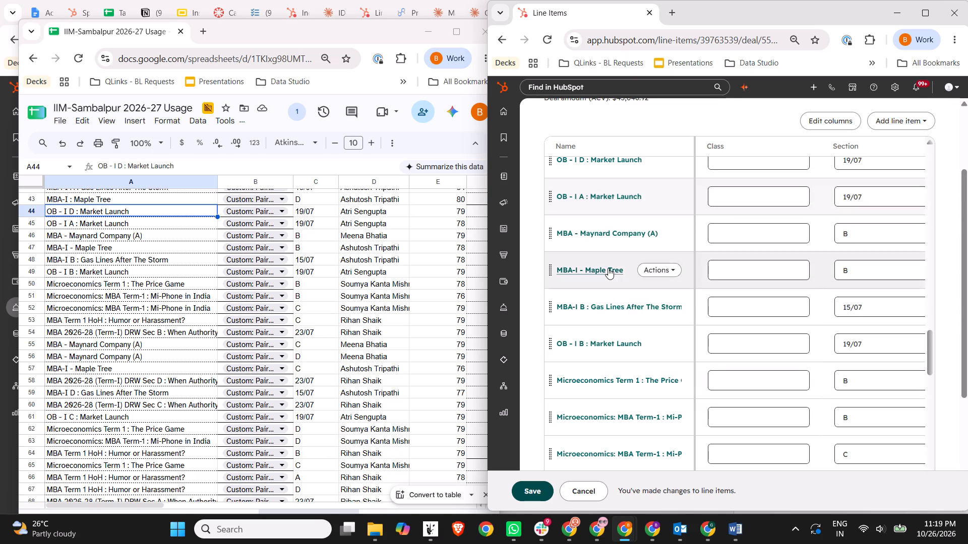
Set the quantity of the section B MBA - Maynard Company (A) line item to 79.
scroll(653, 321, "up", 1)
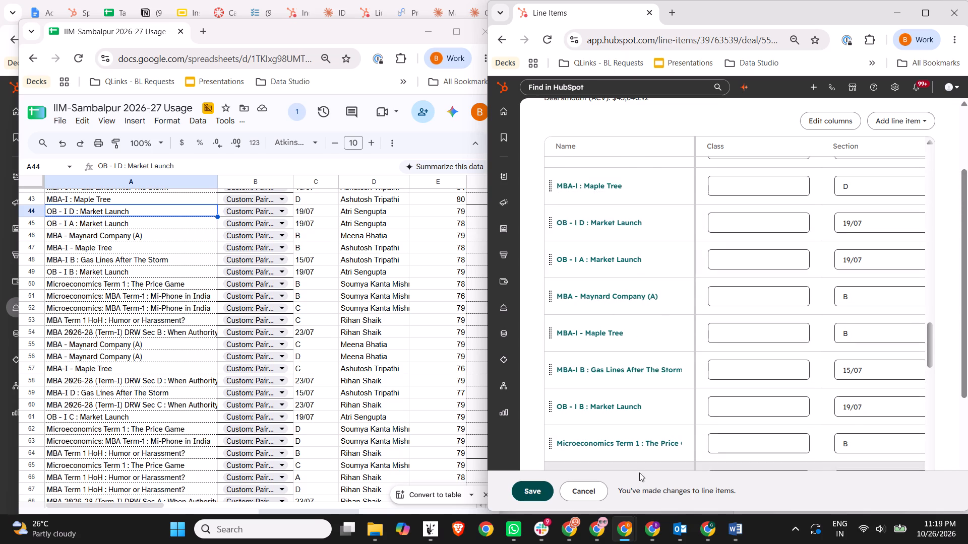
middle_click(819, 251)
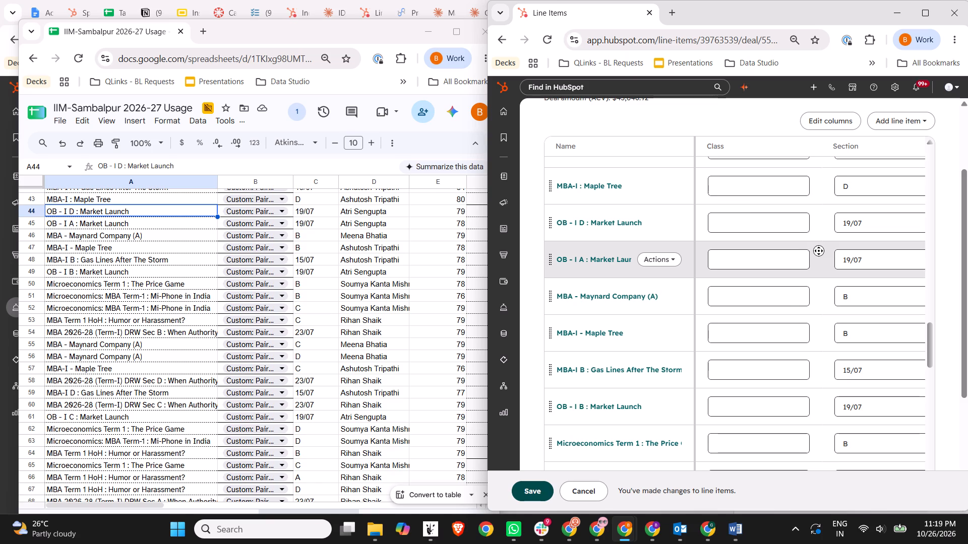
left_click(857, 250)
middle_click(857, 250)
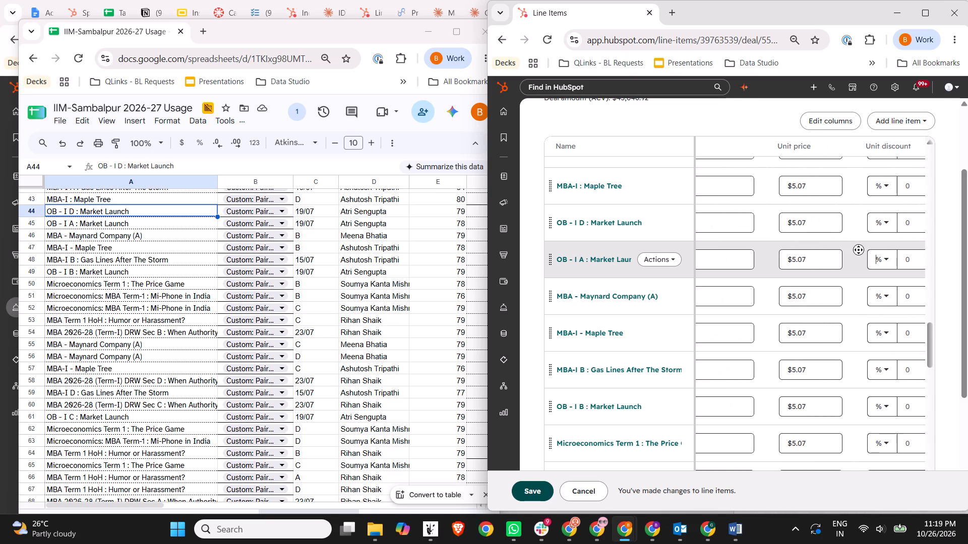
left_click(902, 251)
middle_click(829, 247)
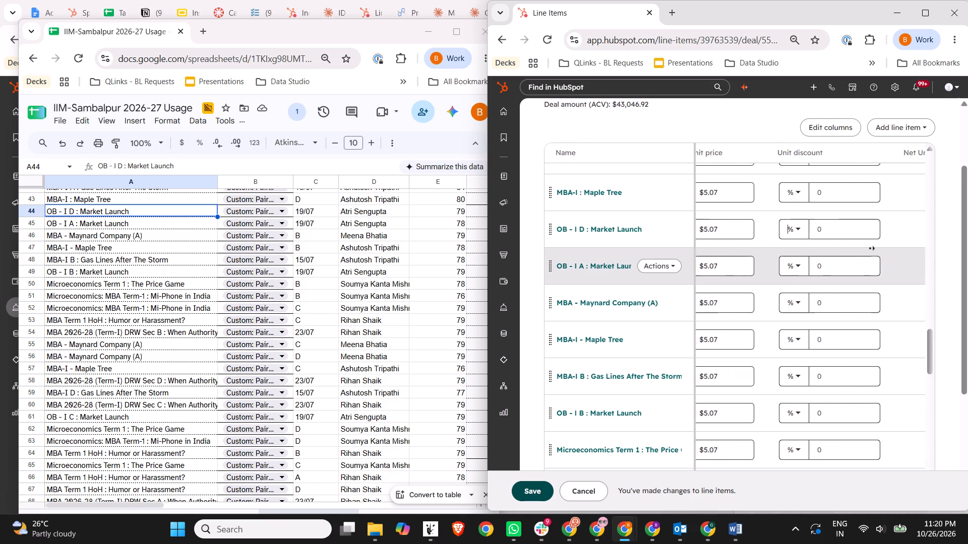
left_click(870, 248)
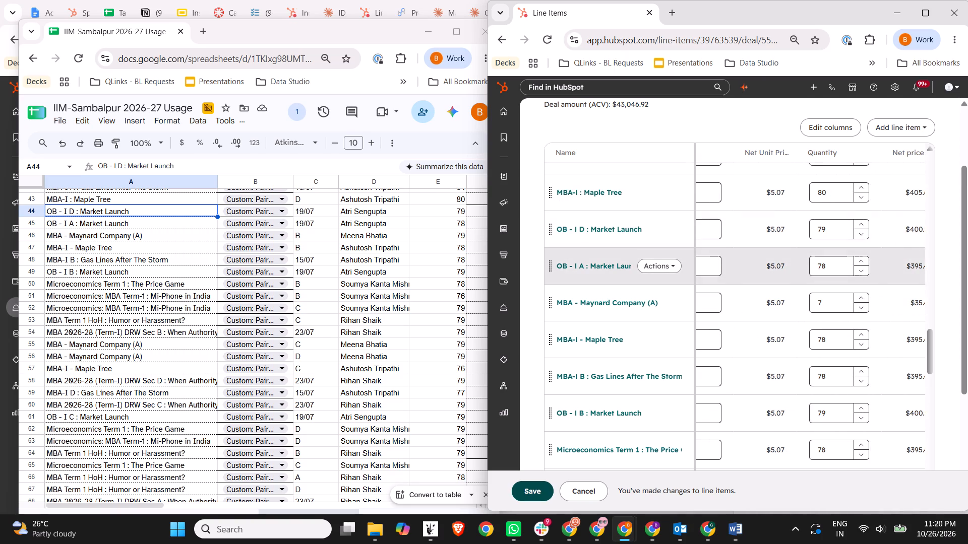
left_click(823, 301)
key("9")
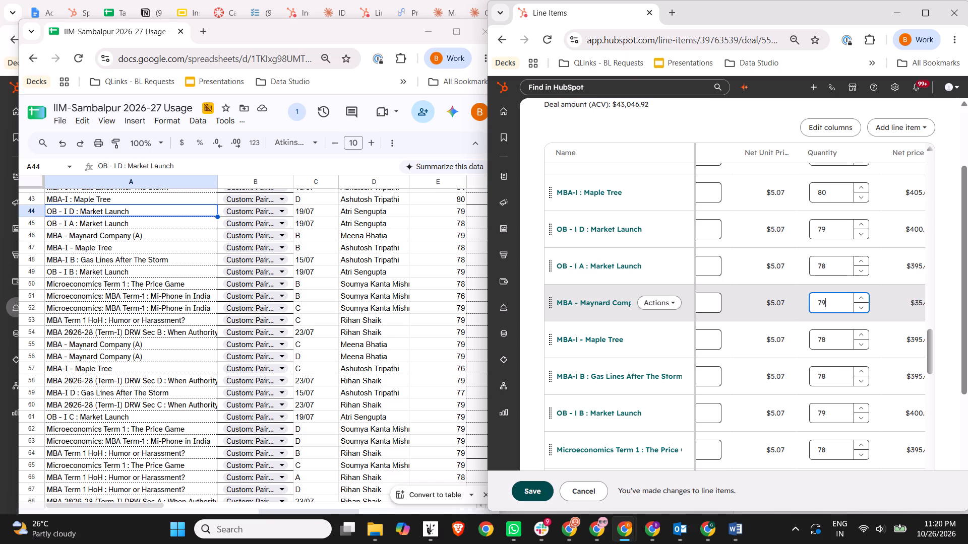
Compare the end of the line item list and its subtotal with the totals below the last row of the Usage sheet.
scroll(776, 274, "down", 20)
scroll(776, 274, "down", 14)
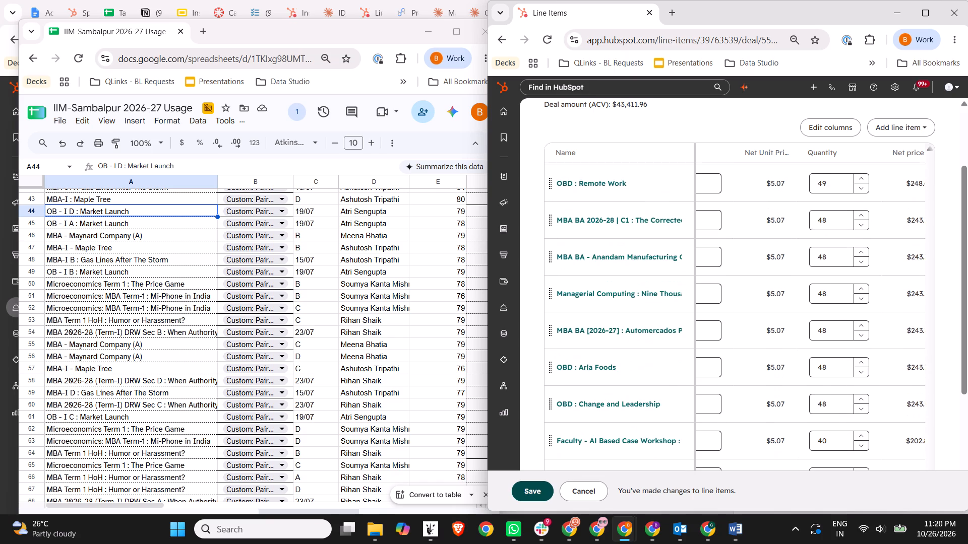
scroll(777, 276, "down", 2)
left_click(934, 13)
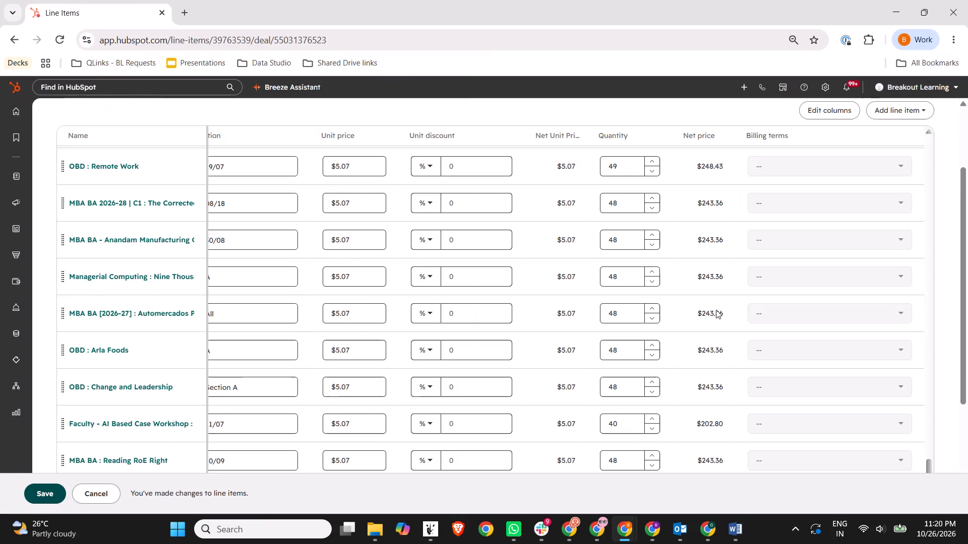
scroll(640, 327, "down", 19)
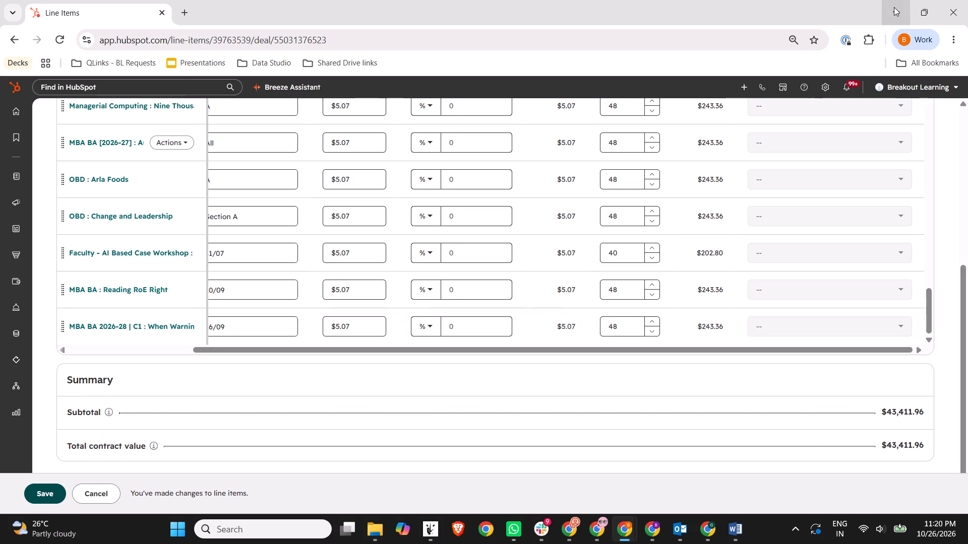
left_click(894, 7)
scroll(399, 308, "down", 8)
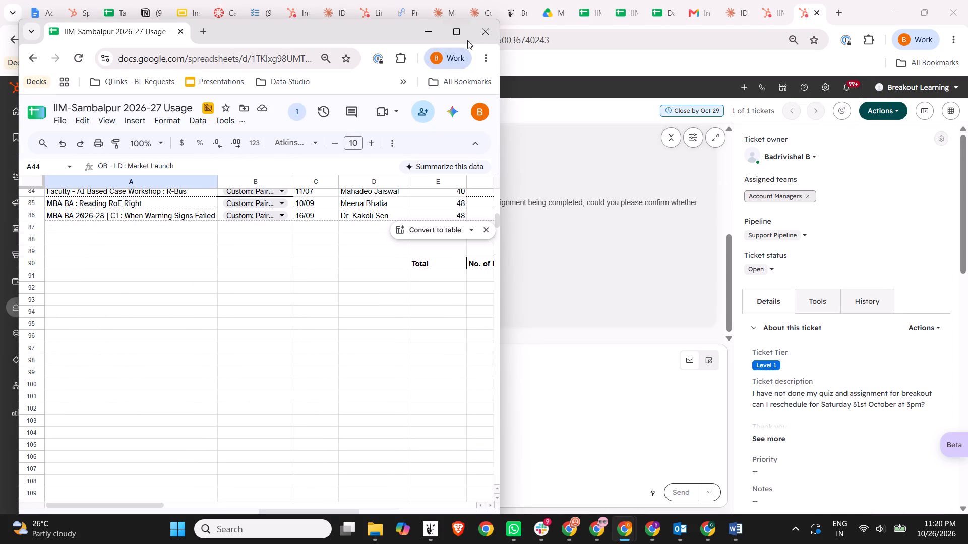
left_click(463, 33)
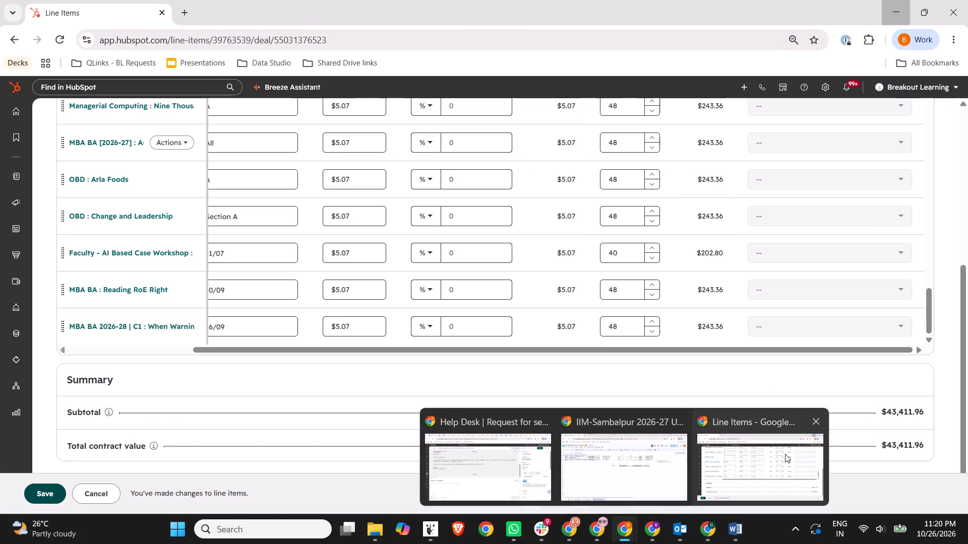
left_click(785, 454)
Save the line item changes and update the deal amount to $43,411.96.
left_click(57, 494)
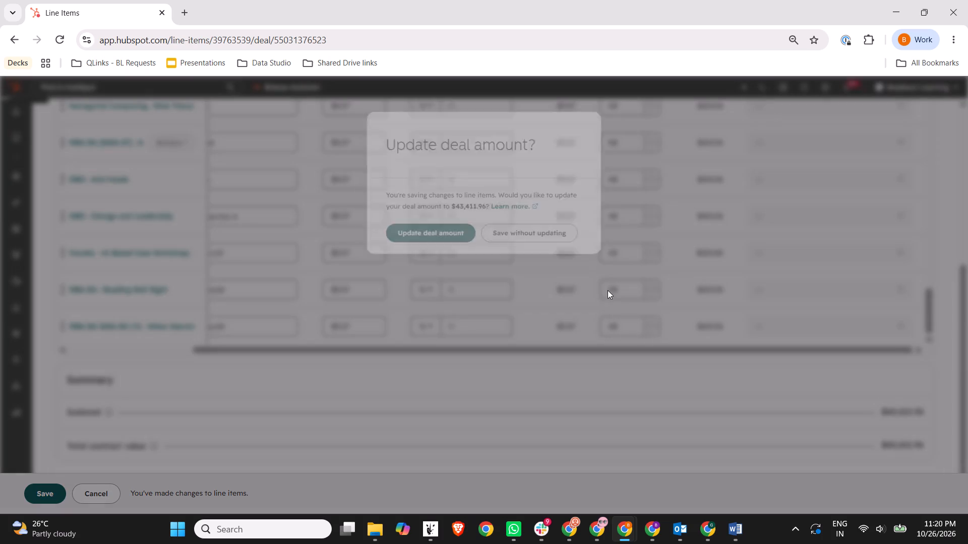
left_click(408, 232)
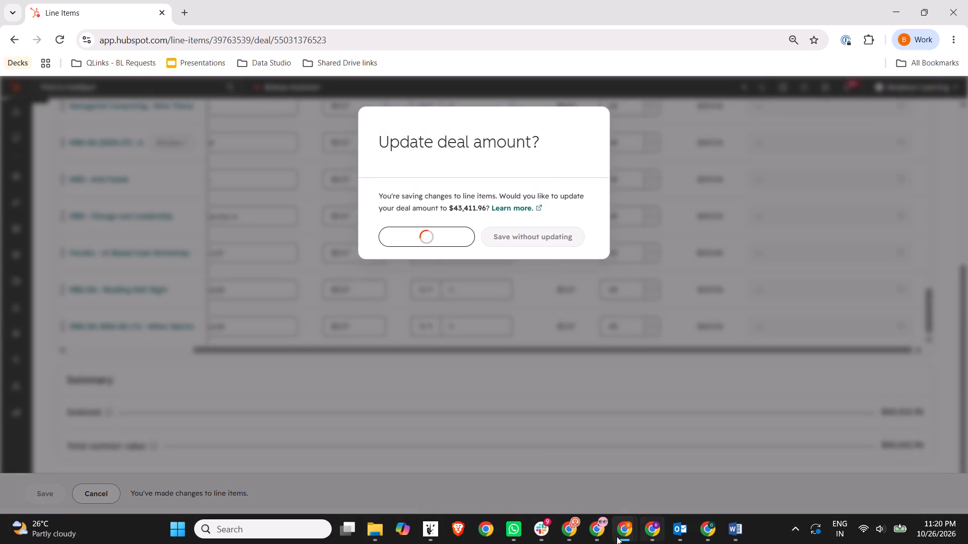
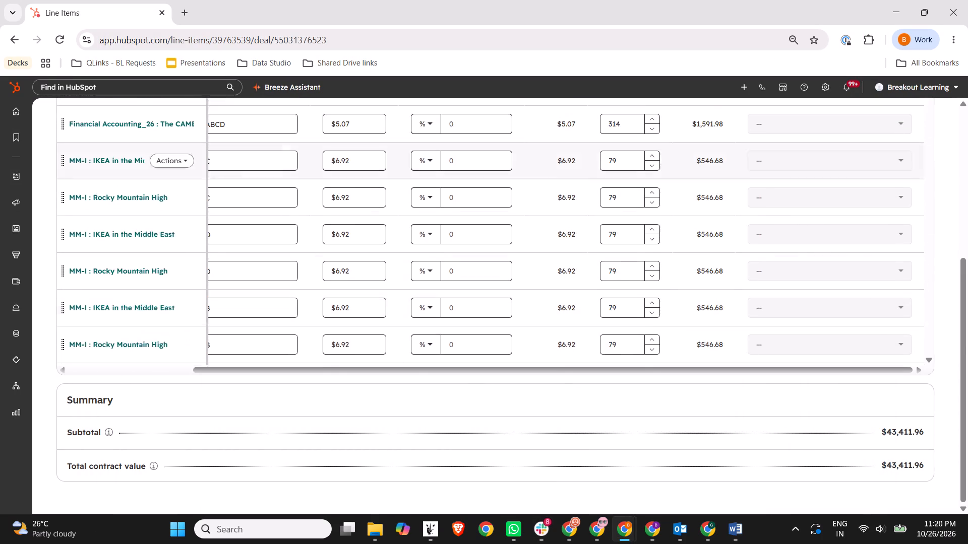
Return from the line items to the IIM Sambalpur Term I Q3 2026 deal record and copy its web address.
scroll(157, 212, "up", 14)
left_click(67, 117)
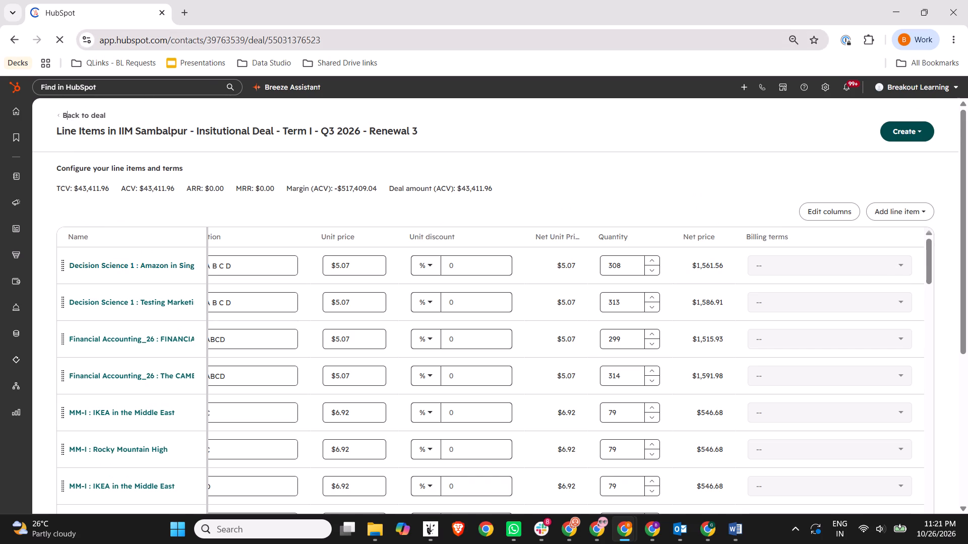
left_click(352, 36)
key("ctrl+c")
Put the deal window away and bring up the overview of open browser windows to switch to another one.
left_click(894, 10)
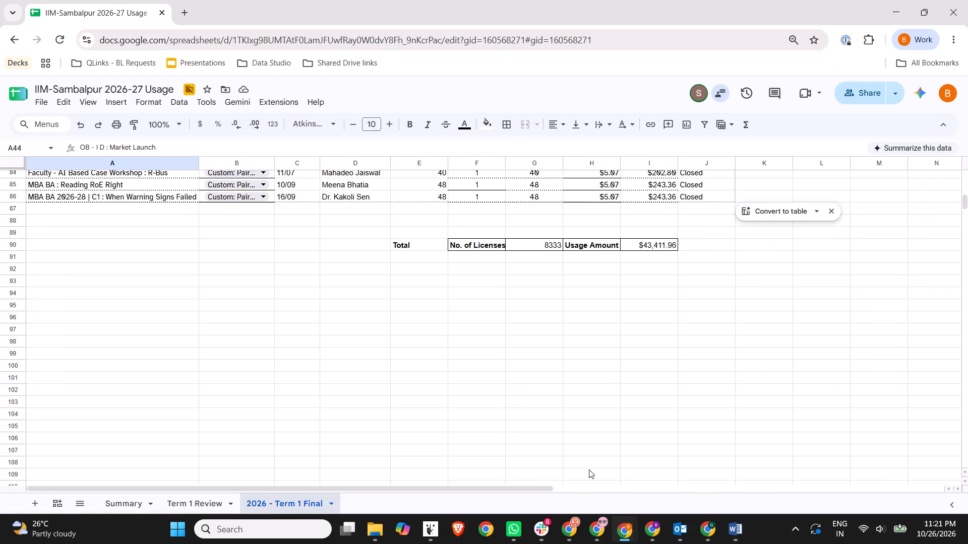
left_click(629, 527)
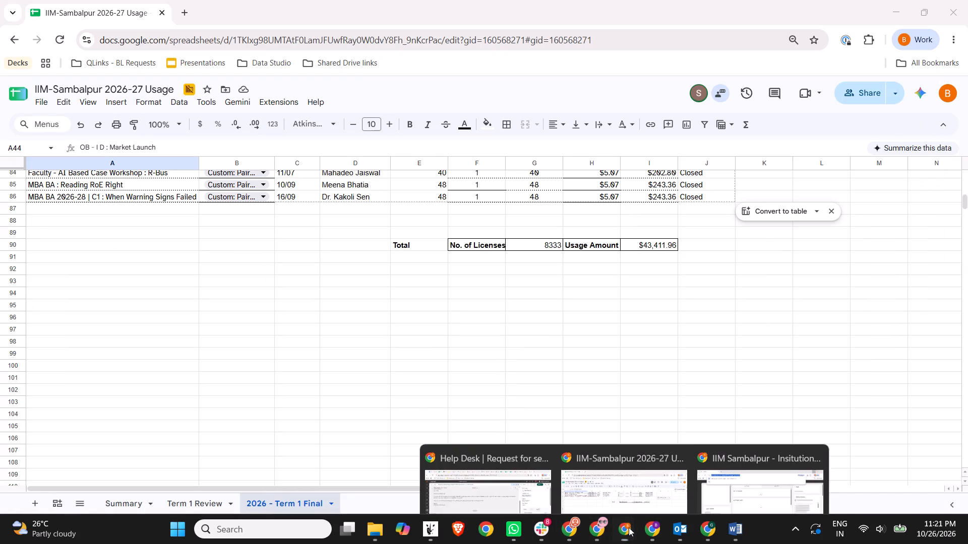
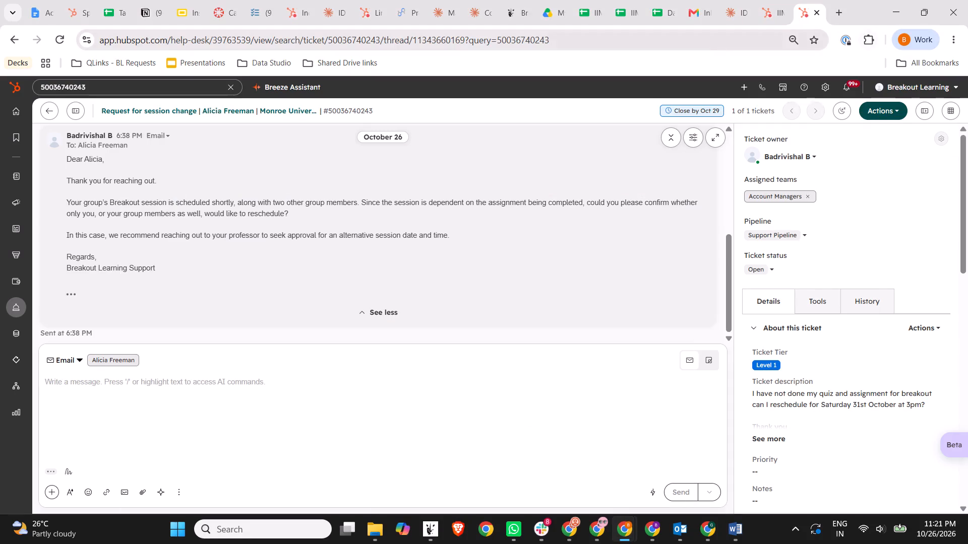
Switch to the IIM Sambalpur Term II Q4 2026 deal and open its associated company record, Indian Institute of Management (IIM) - Sambalpur.
left_click(771, 0)
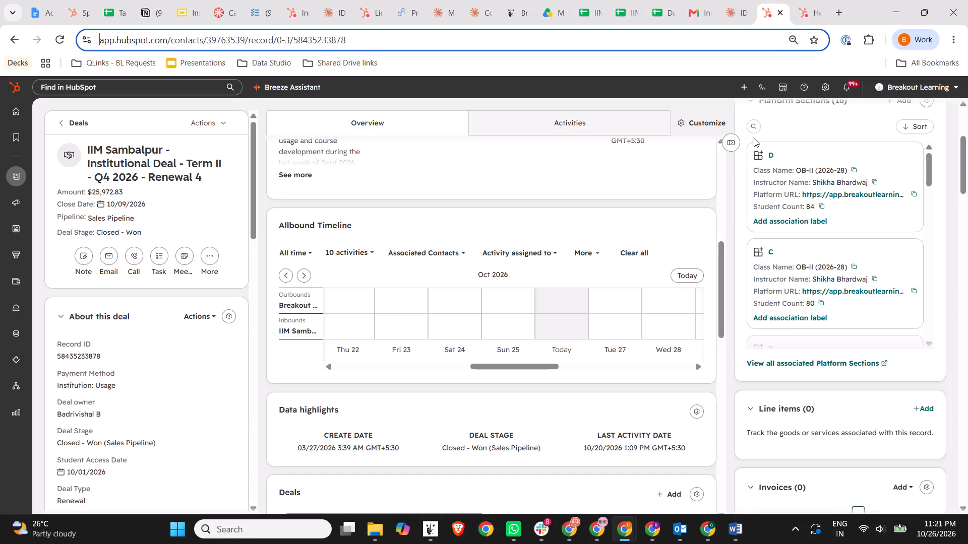
scroll(831, 260, "down", 5)
scroll(776, 391, "down", 5)
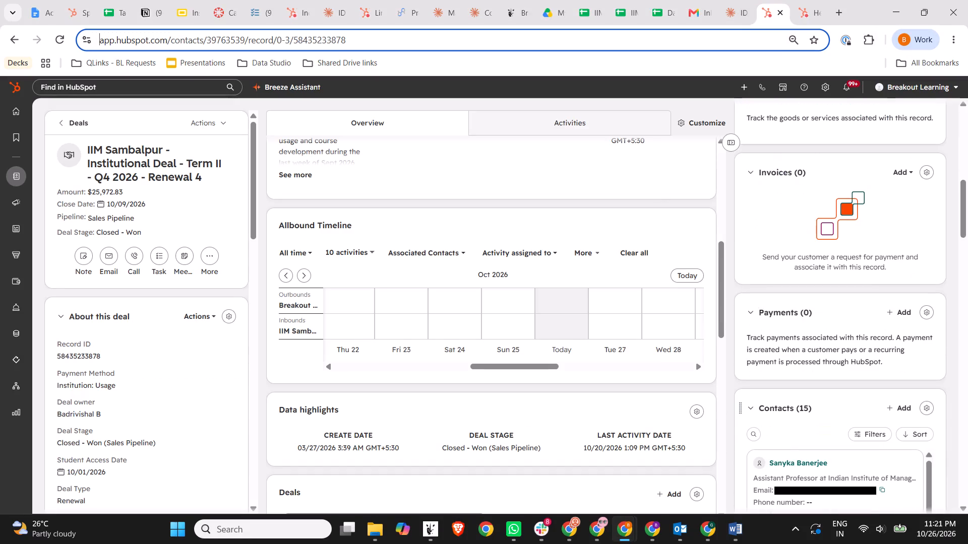
scroll(720, 355, "down", 17)
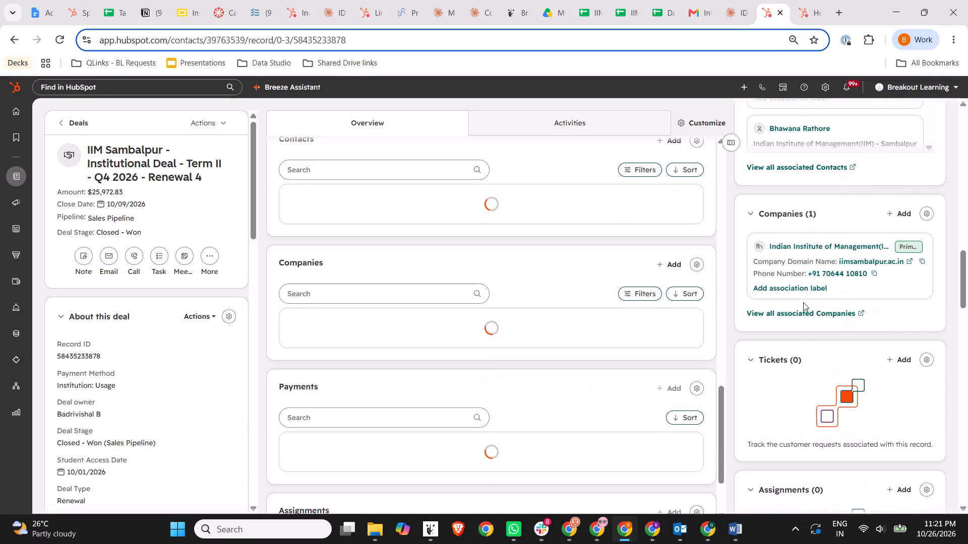
left_click(808, 244)
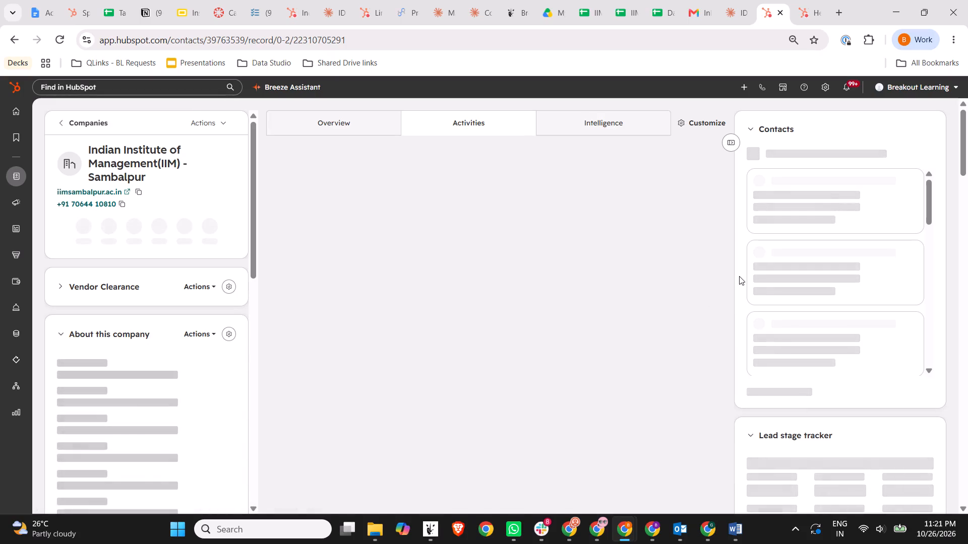
From the company's associated deals, open the IIM Sambalpur - MCL MDP 29/09 - September 2026 - Renewal deal.
scroll(731, 223, "down", 4)
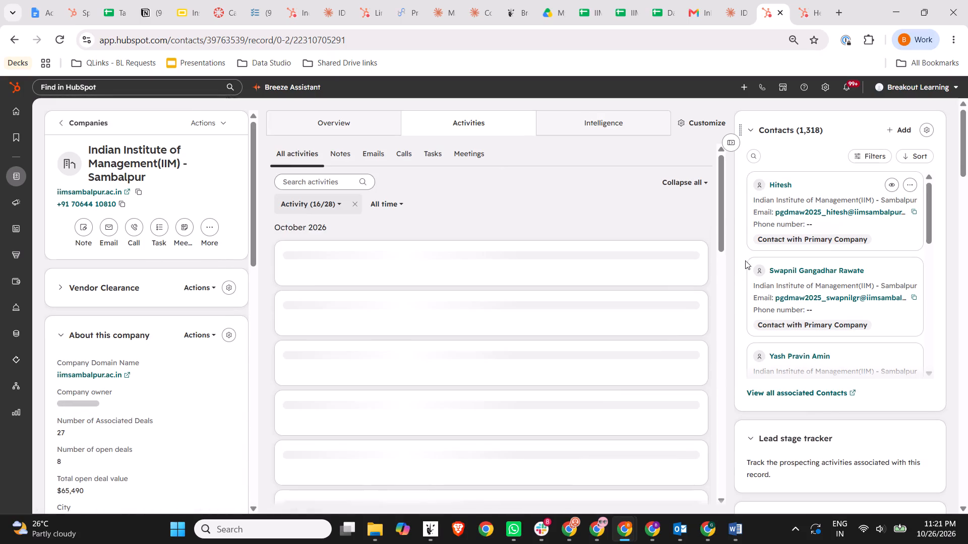
scroll(802, 306, "down", 4)
scroll(874, 432, "down", 4)
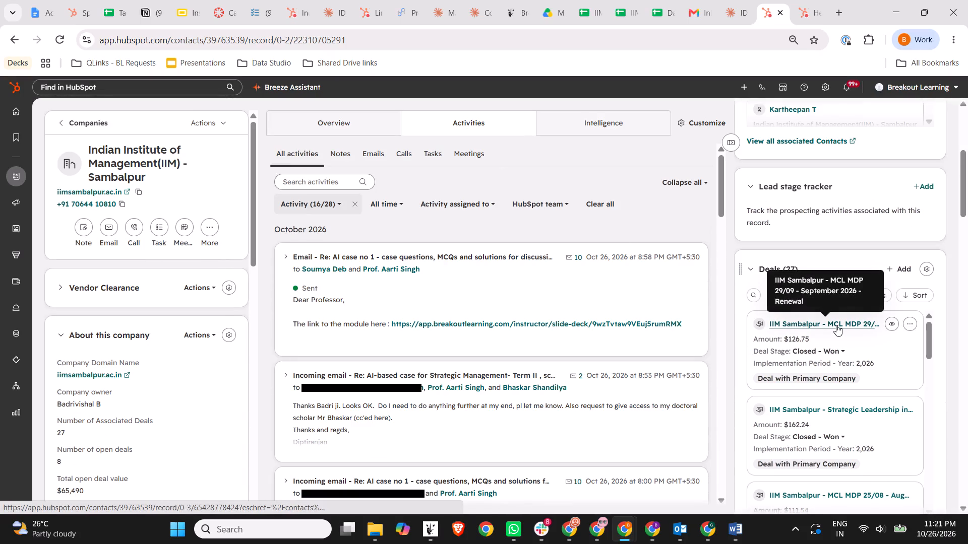
left_click(836, 325)
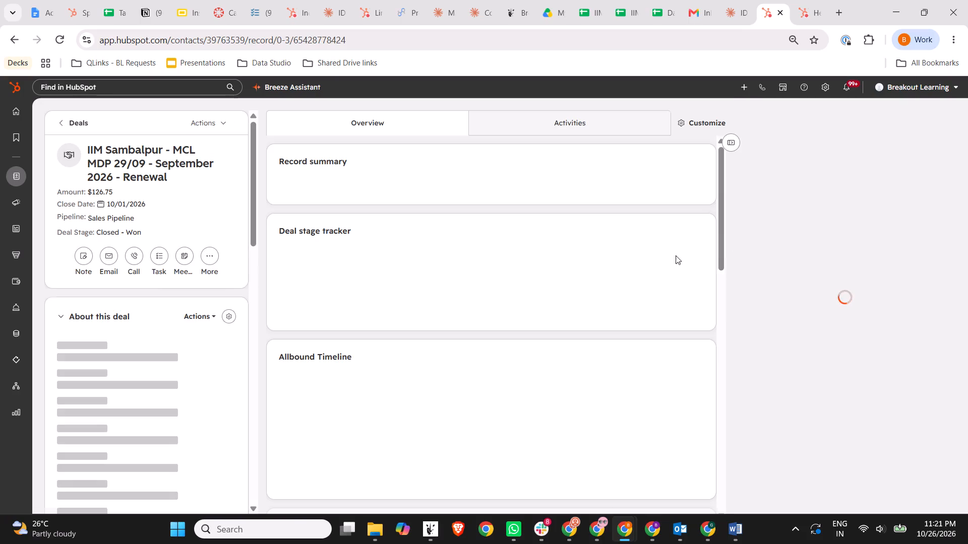
Check the MCL MDP 29/09 deal's line items, copy the deal's web address, and put the window away.
scroll(724, 292, "down", 3)
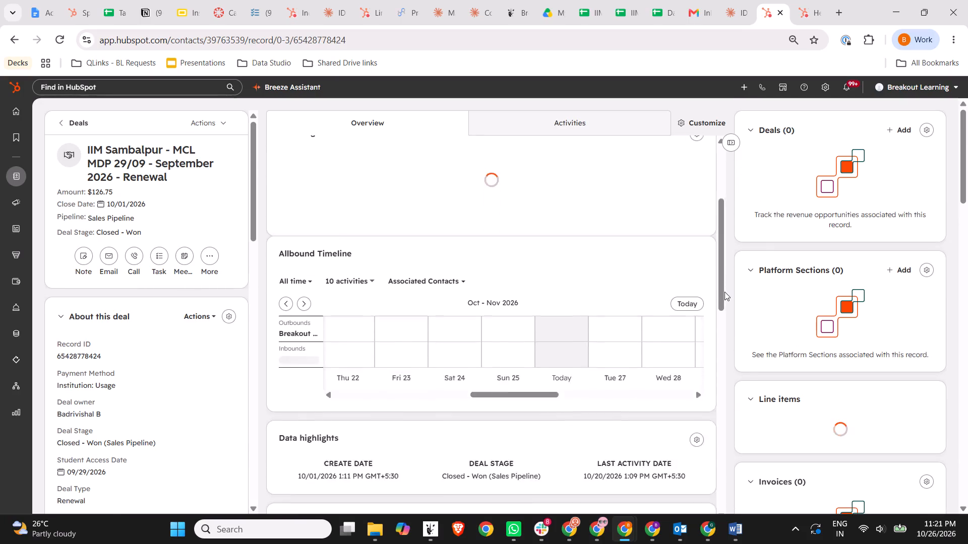
scroll(742, 328, "down", 3)
scroll(727, 323, "up", 5)
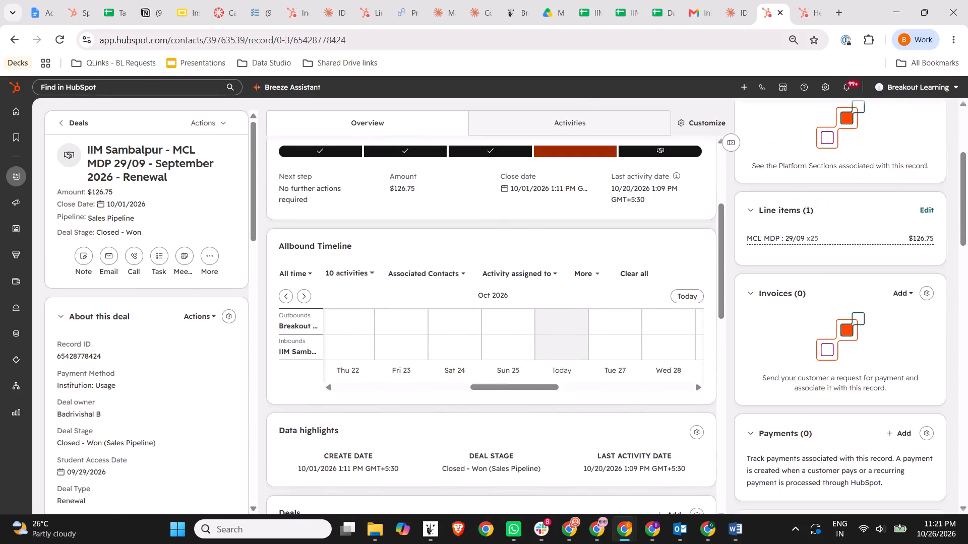
left_click(540, 34)
key("ctrl+c")
left_click(899, 2)
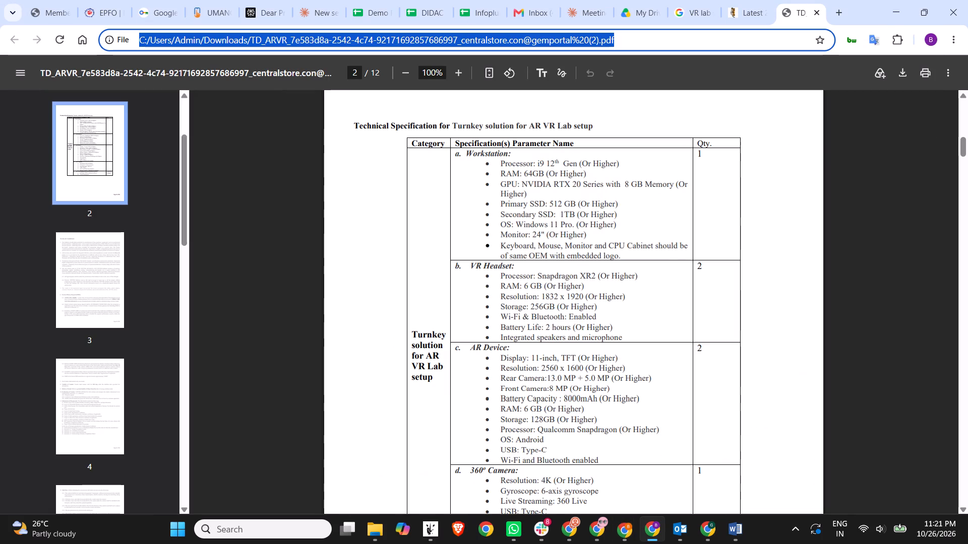
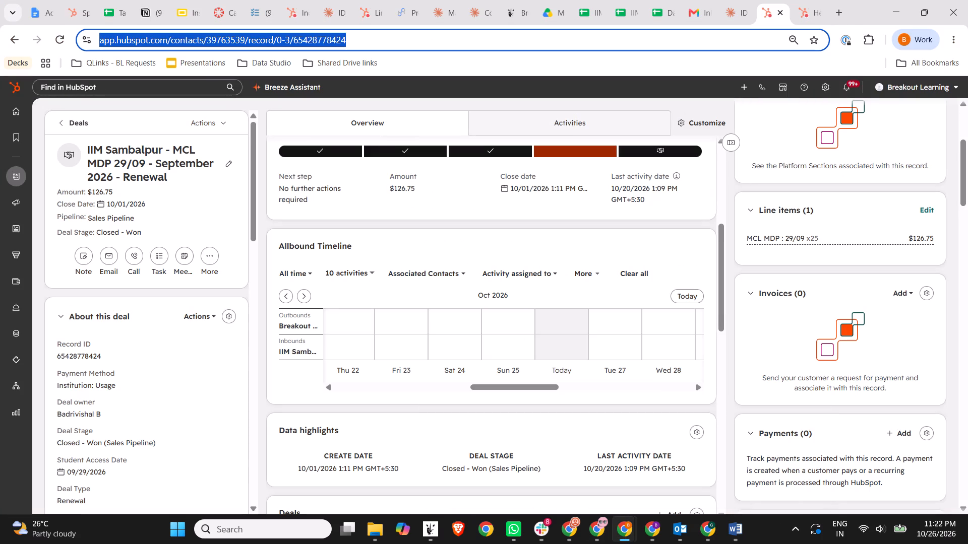
Copy the text "MCL MDP 29/09" from the IIM Sambalpur deal's title.
left_click_drag(145, 163, 174, 149)
key("ctrl+c")
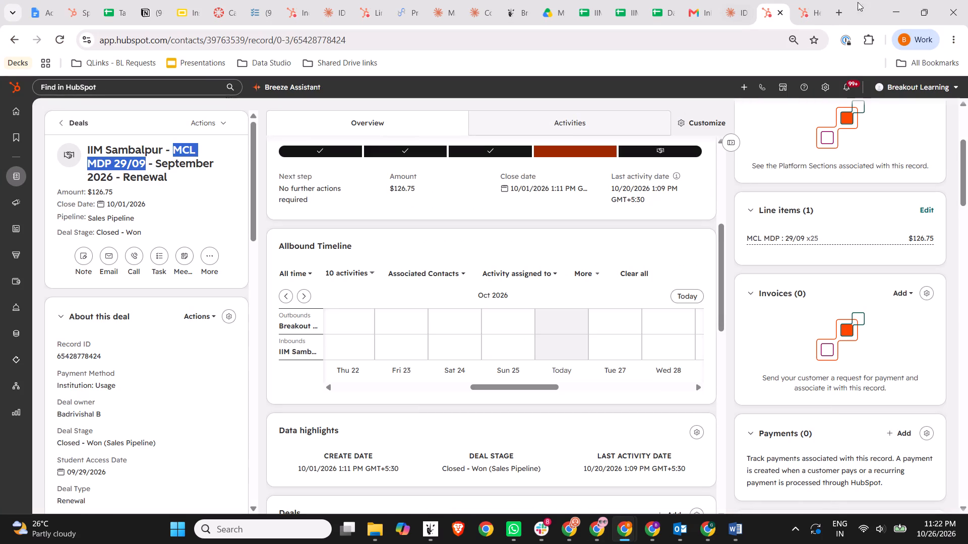
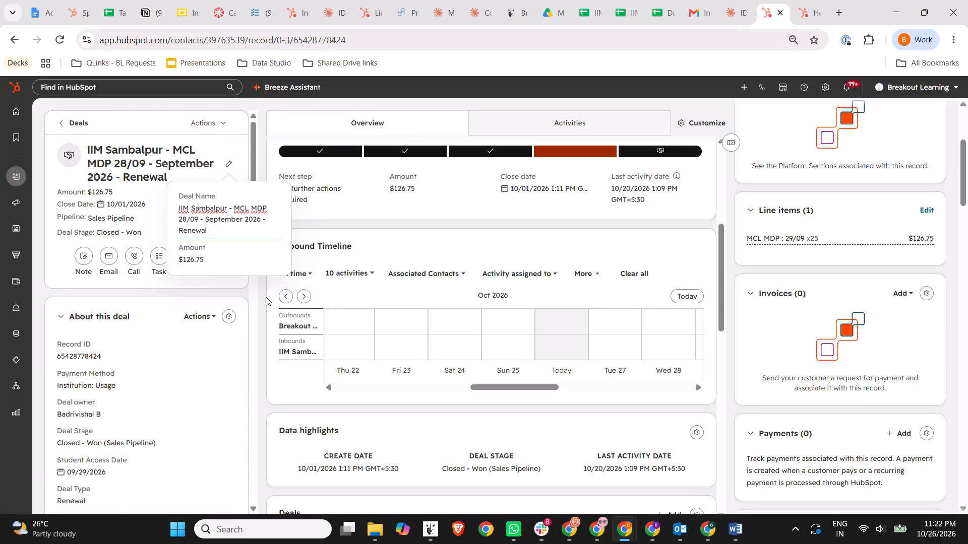
Close the deal name editor, saving the name as "IIM Sambalpur - MCL MDP 28/09 - September 2026 - Renewal".
left_click(262, 297)
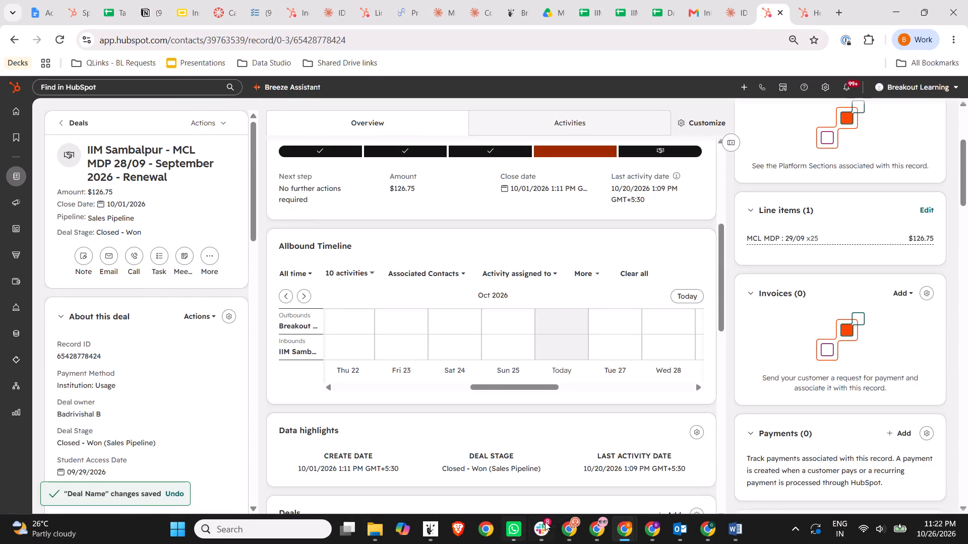